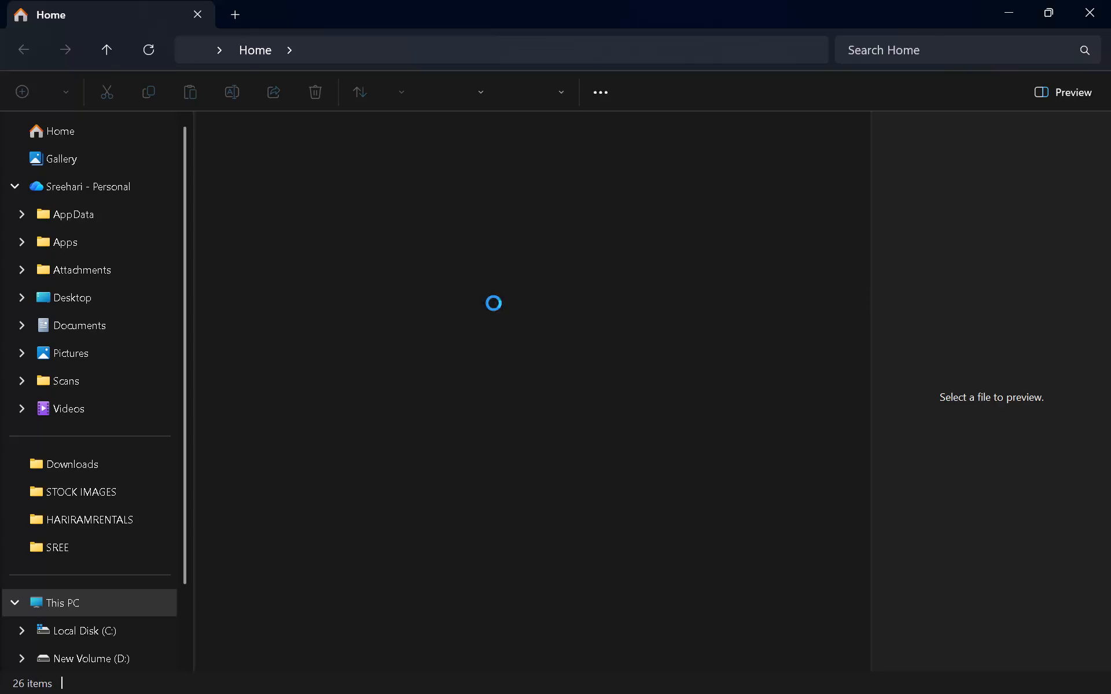
# Open a terminal in the YTDLP folder inside the Apps folder on New Volume (D:).
pyautogui.doubleClick(499, 182)
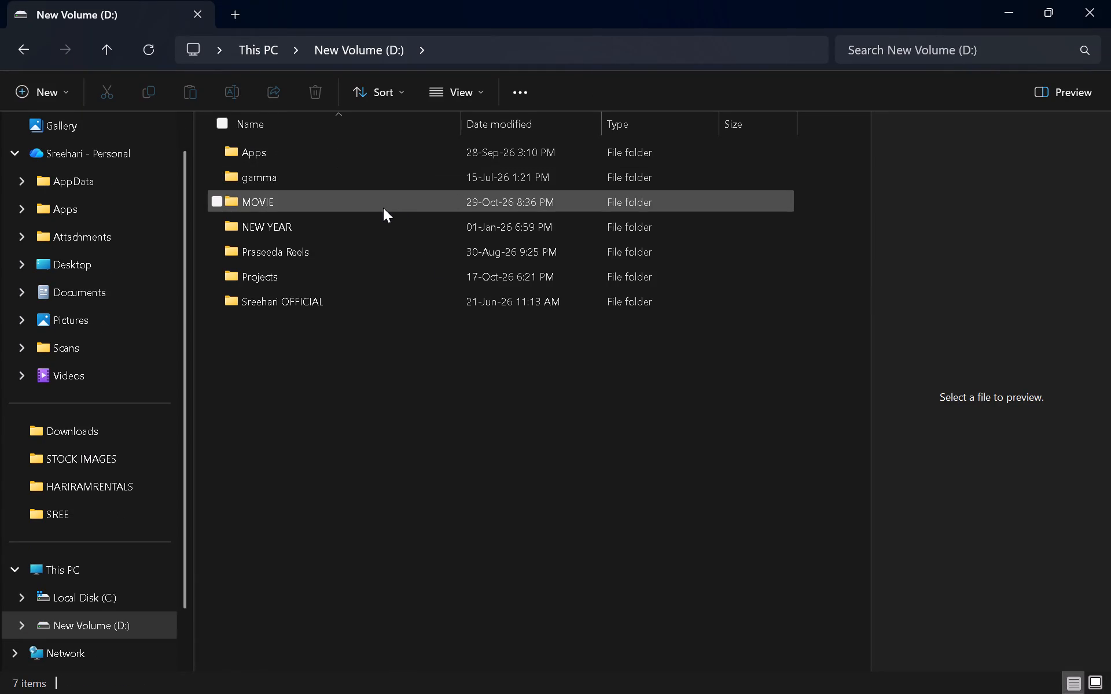
pyautogui.doubleClick(371, 285)
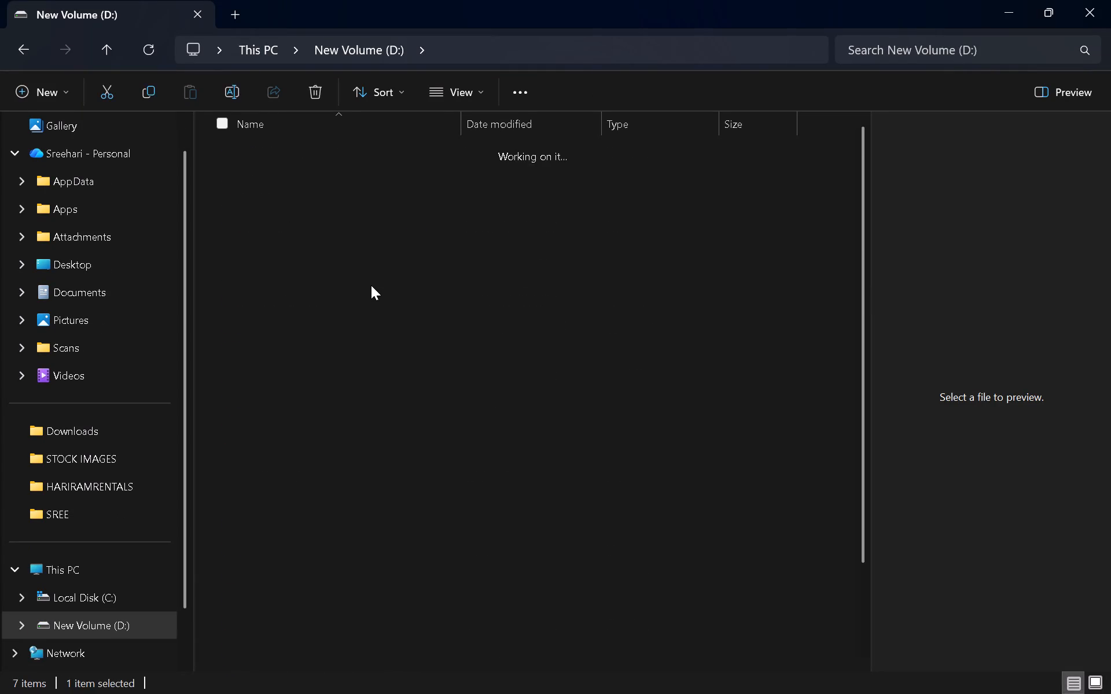
pyautogui.press('BackSpace')
pyautogui.doubleClick(380, 142)
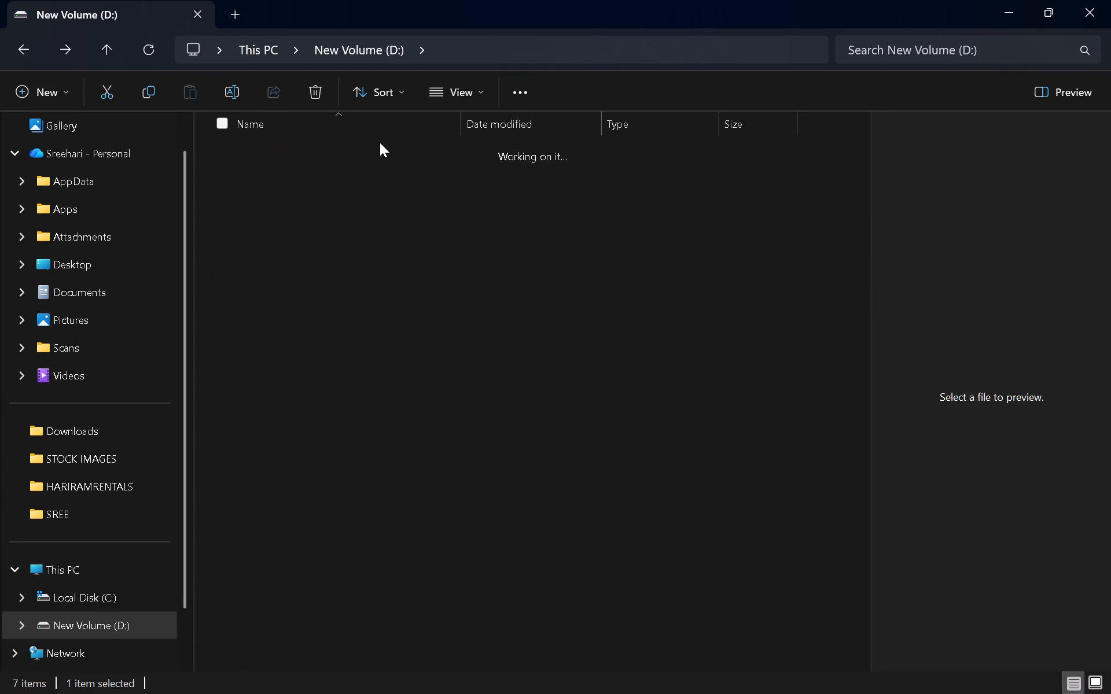
pyautogui.scroll(-1, 228, 437)
pyautogui.doubleClick(234, 429)
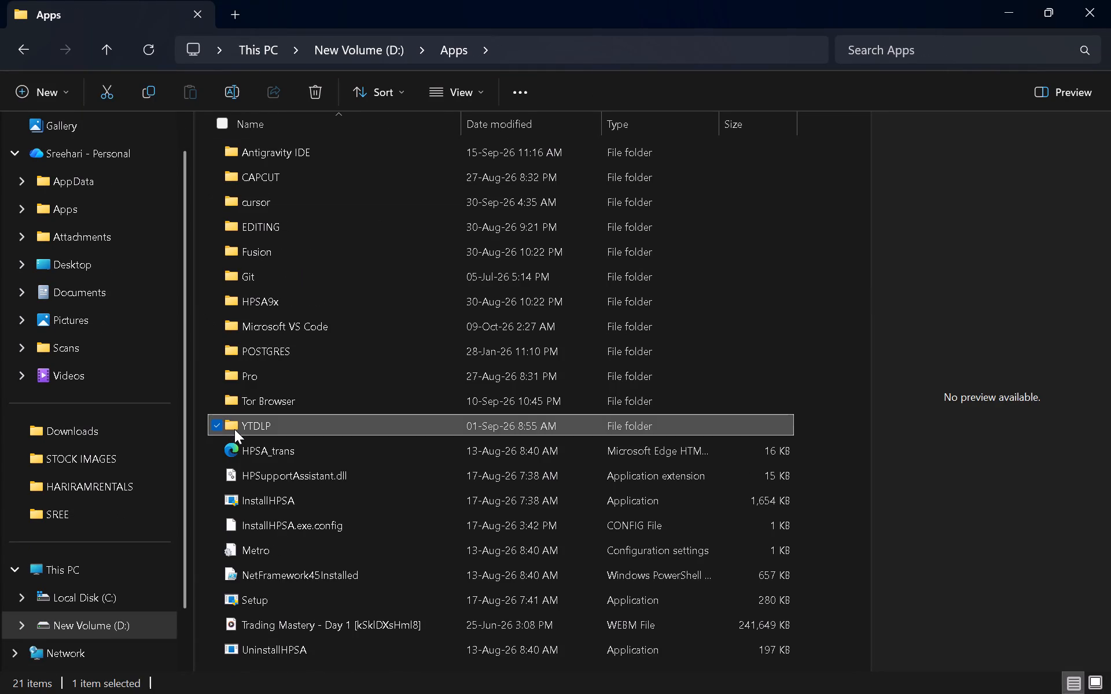
pyautogui.press('BackSpace')
pyautogui.click(296, 417)
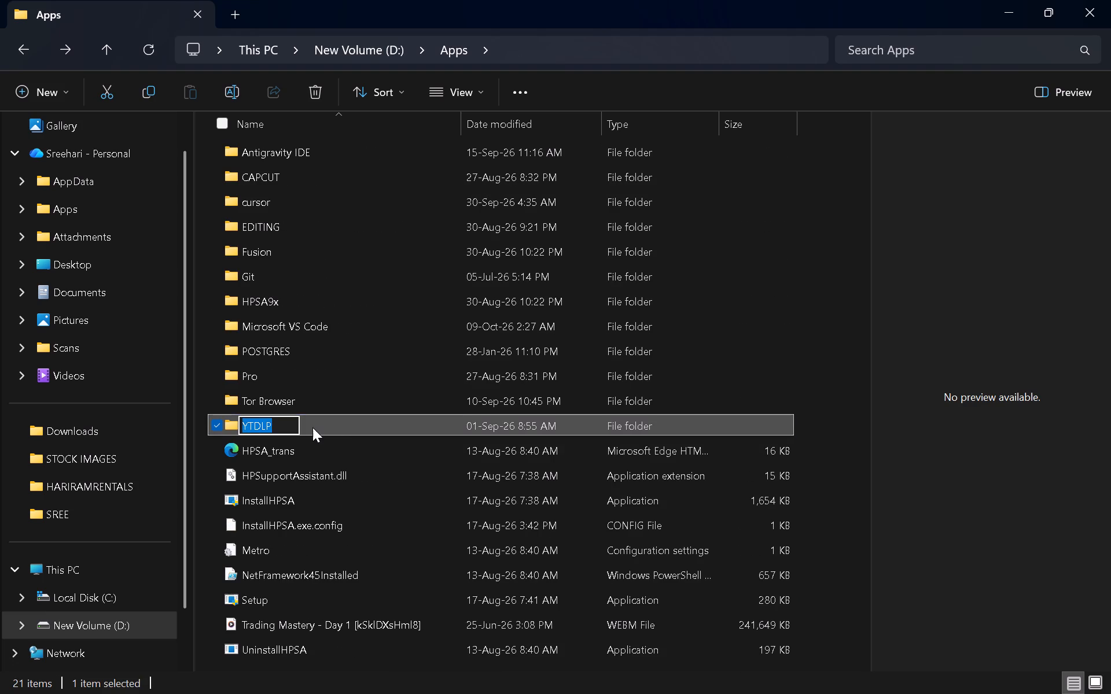
pyautogui.doubleClick(312, 427)
pyautogui.rightClick(312, 427)
pyautogui.press('BackSpace')
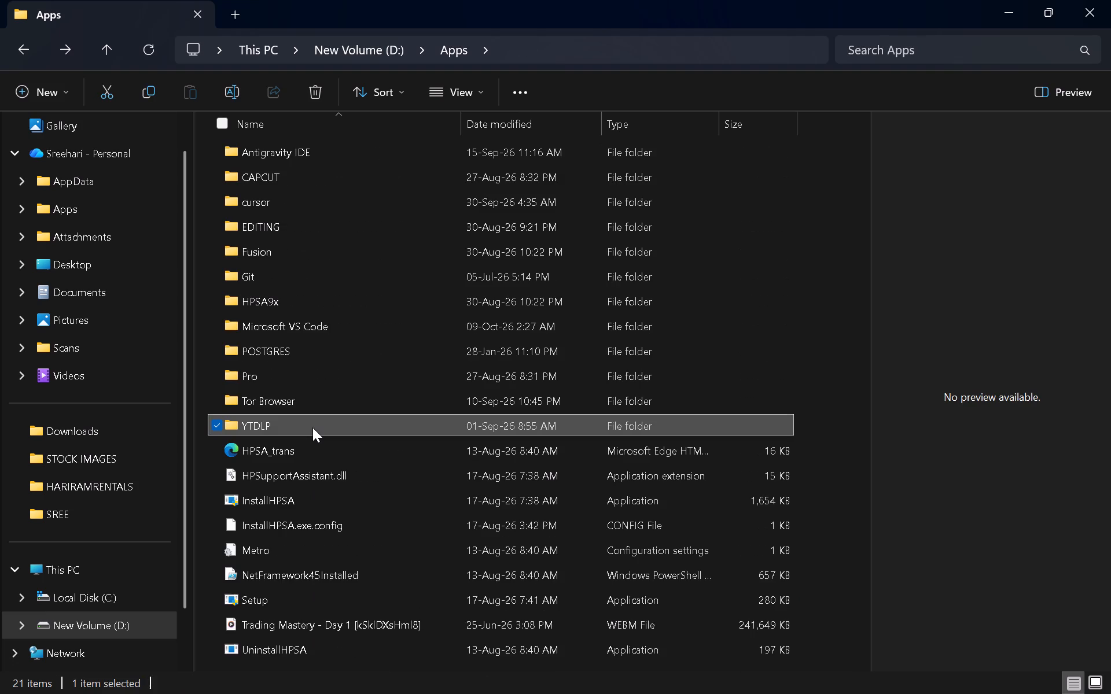
pyautogui.rightClick(260, 430)
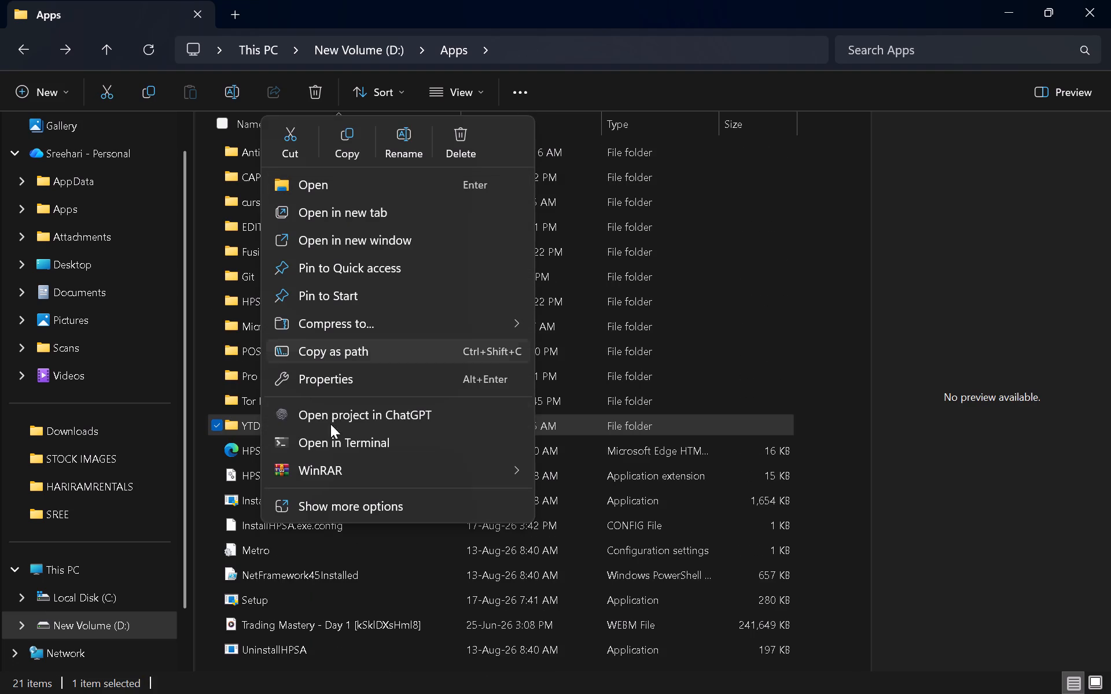
pyautogui.click(370, 444)
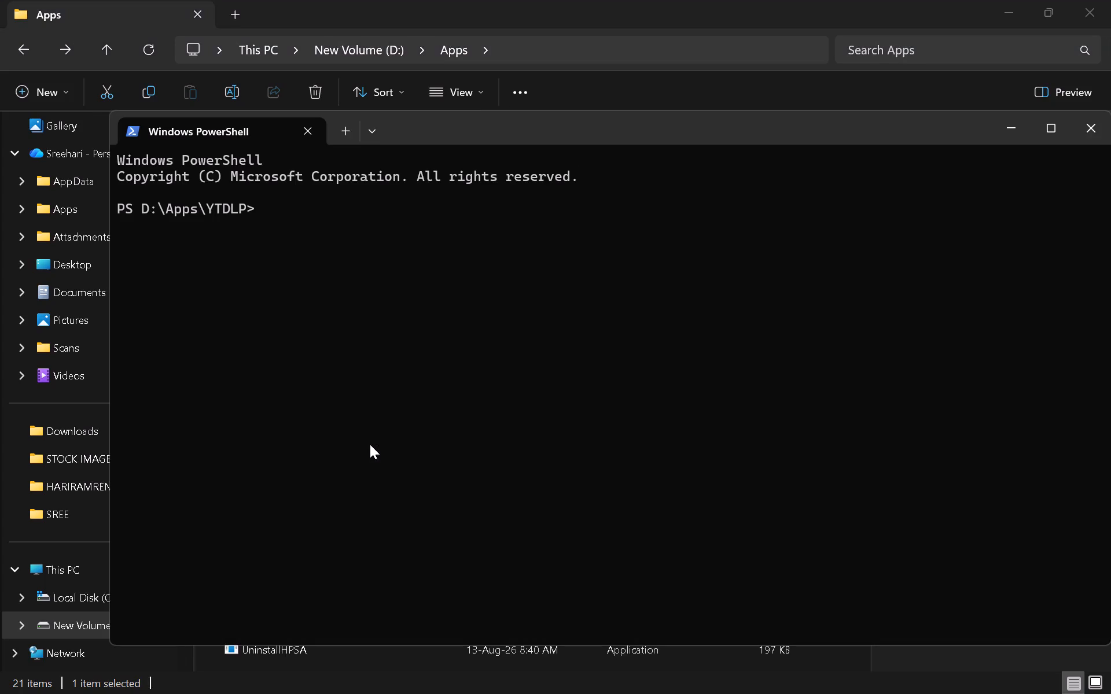
# Insert the saved yt-dlp command that extracts best audio as mp3 from the clipboard history at the terminal prompt.
pyautogui.press('super+v')
pyautogui.scroll(-13, 294, 442)
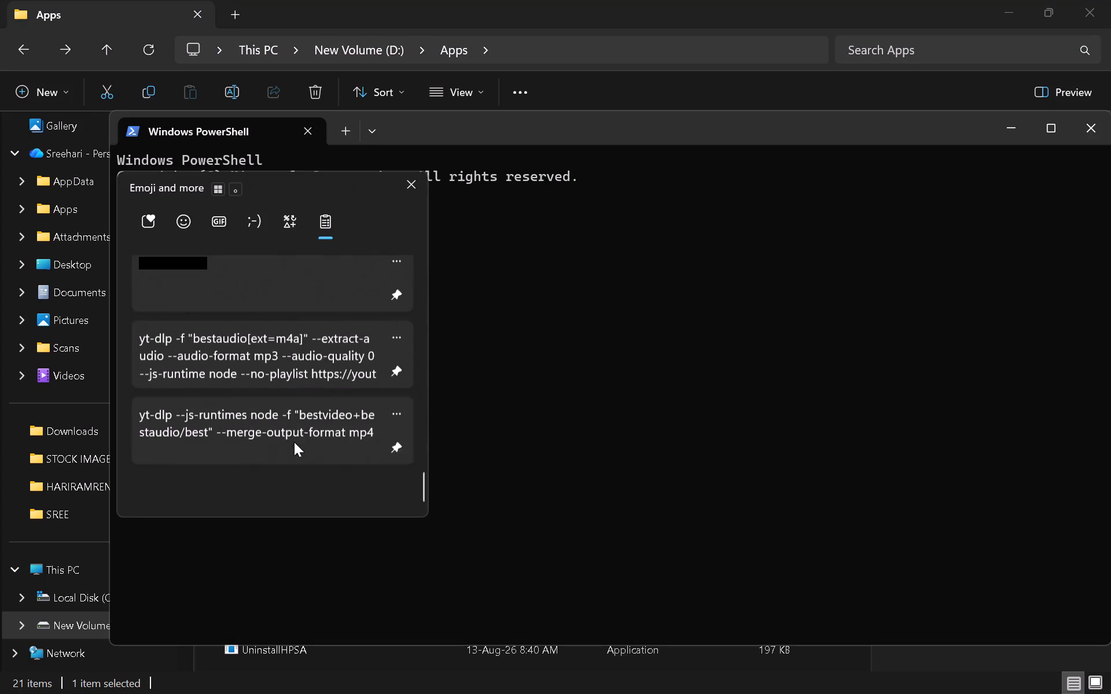
pyautogui.click(317, 405)
pyautogui.hotkey('ctrl', 'v')
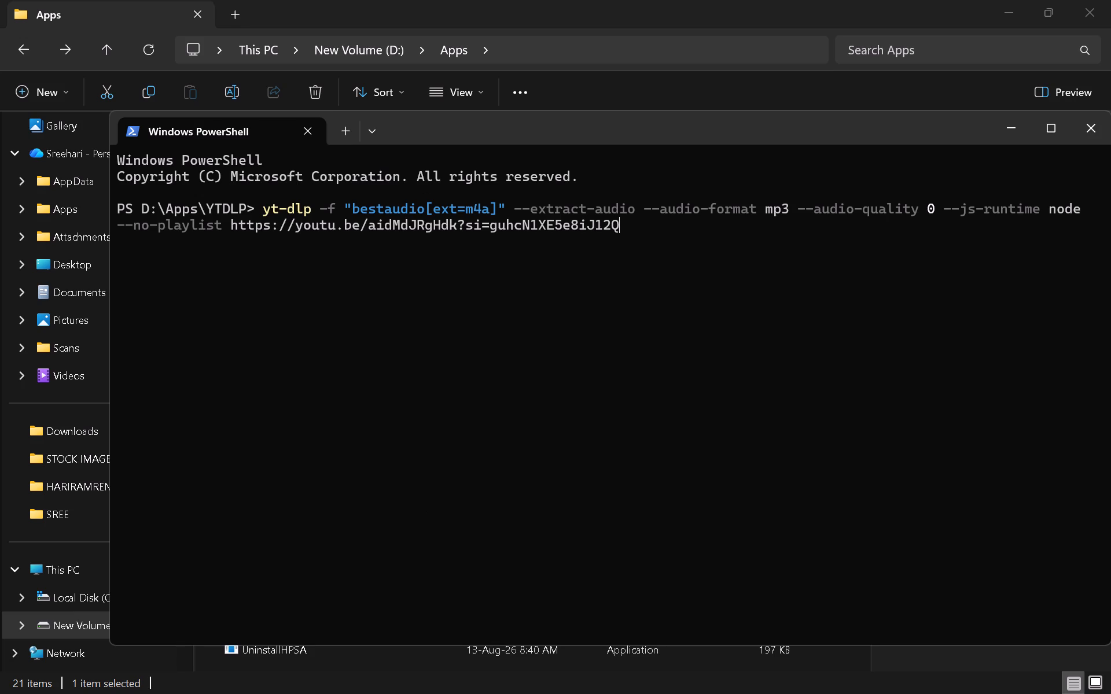
# Remove the old youtu.be link from the end of the command, keeping everything up to --no-playlist.
pyautogui.press('Delete')
pyautogui.press('BackSpace')
pyautogui.press('BackSpace')
pyautogui.press('BackSpace')
pyautogui.press('BackSpace')
pyautogui.press('BackSpace')
pyautogui.press('BackSpace')
pyautogui.press('BackSpace')
pyautogui.press('BackSpace')
pyautogui.press('BackSpace')
pyautogui.press('BackSpace')
pyautogui.press('BackSpace')
pyautogui.press('BackSpace')
pyautogui.press('BackSpace')
pyautogui.press('BackSpace')
pyautogui.press('BackSpace')
pyautogui.press('BackSpace')
pyautogui.press('BackSpace')
pyautogui.press('BackSpace')
pyautogui.press('BackSpace')
pyautogui.press('BackSpace')
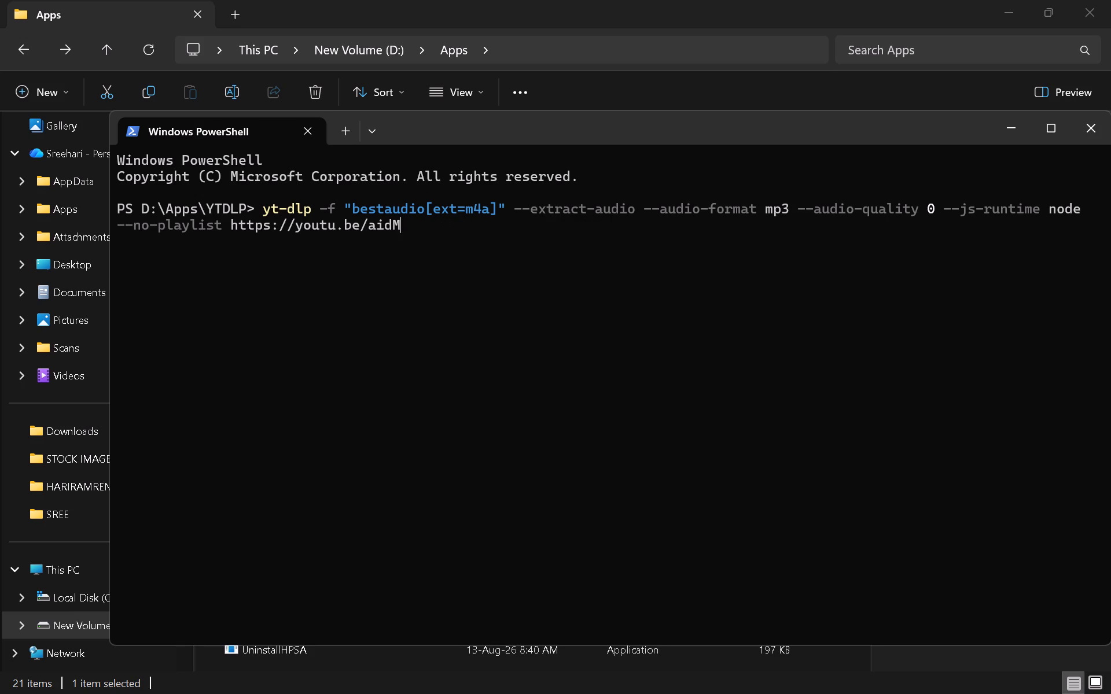
pyautogui.press('BackSpace')
pyautogui.press('BackSpace')
pyautogui.press('BackSpace')
pyautogui.press('BackSpace')
pyautogui.press('BackSpace')
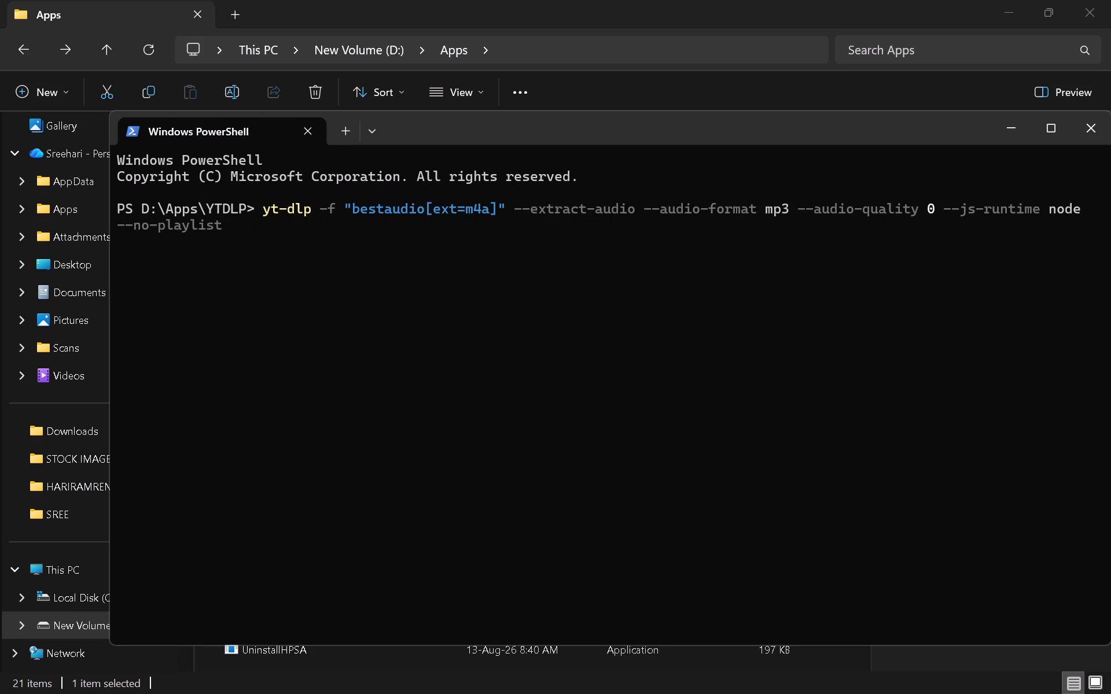
# Switch to Chrome and open a new browser tab.
pyautogui.press('super+v')
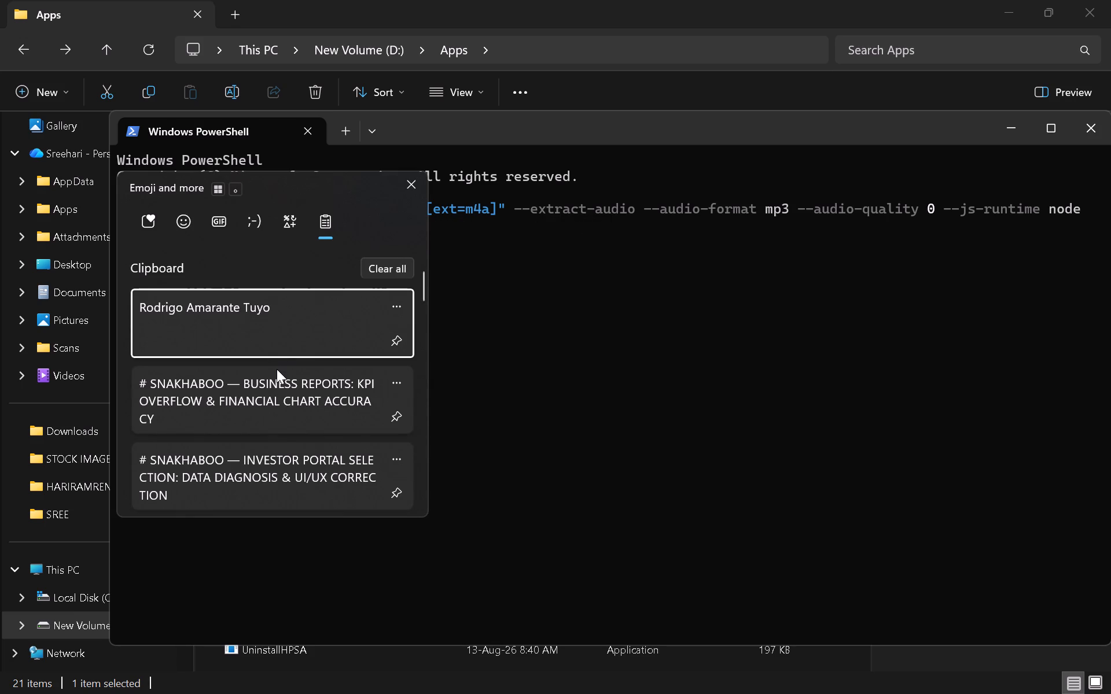
pyautogui.hotkey('alt', 'Tab')
pyautogui.hotkey('alt', 'Tab')
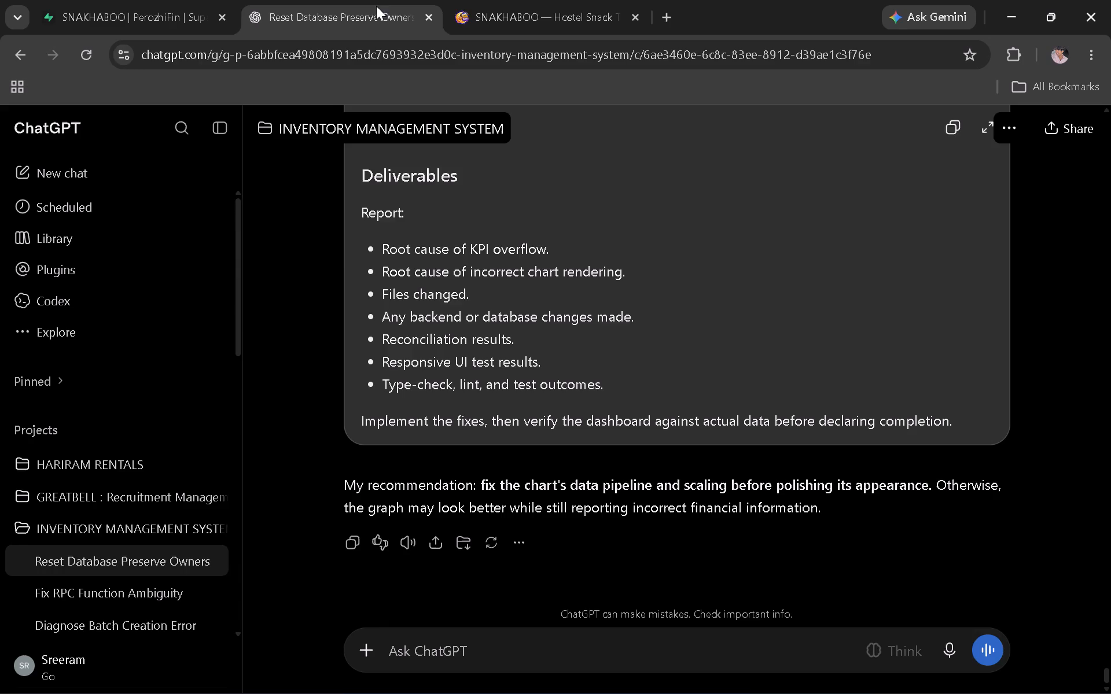
pyautogui.click(536, 5)
pyautogui.click(663, 8)
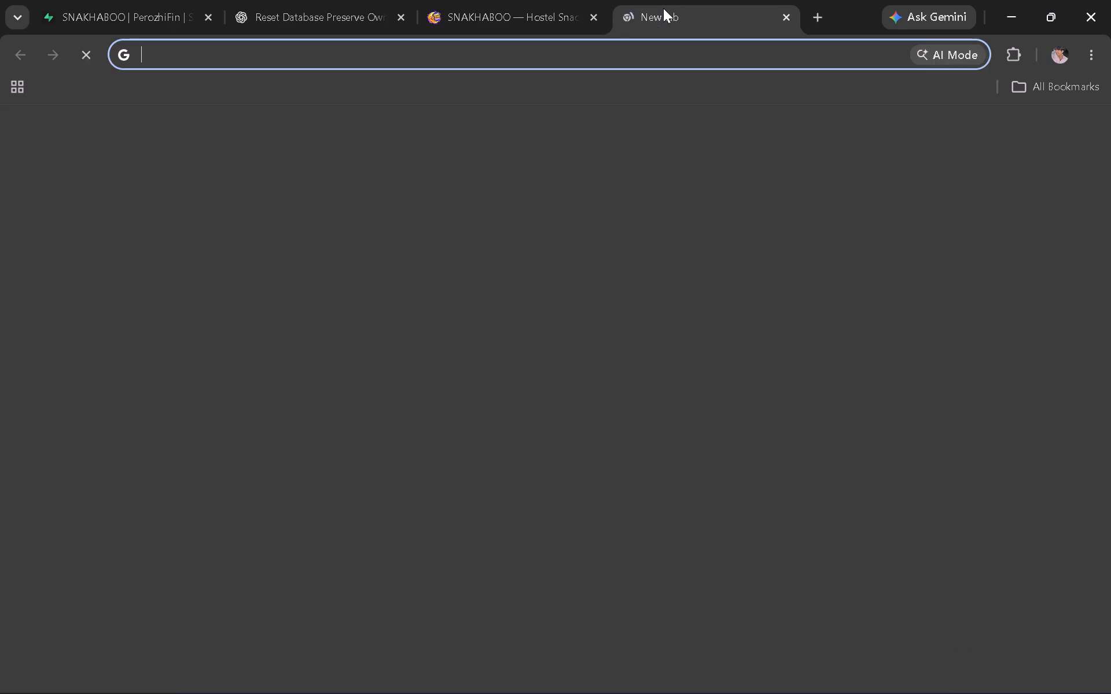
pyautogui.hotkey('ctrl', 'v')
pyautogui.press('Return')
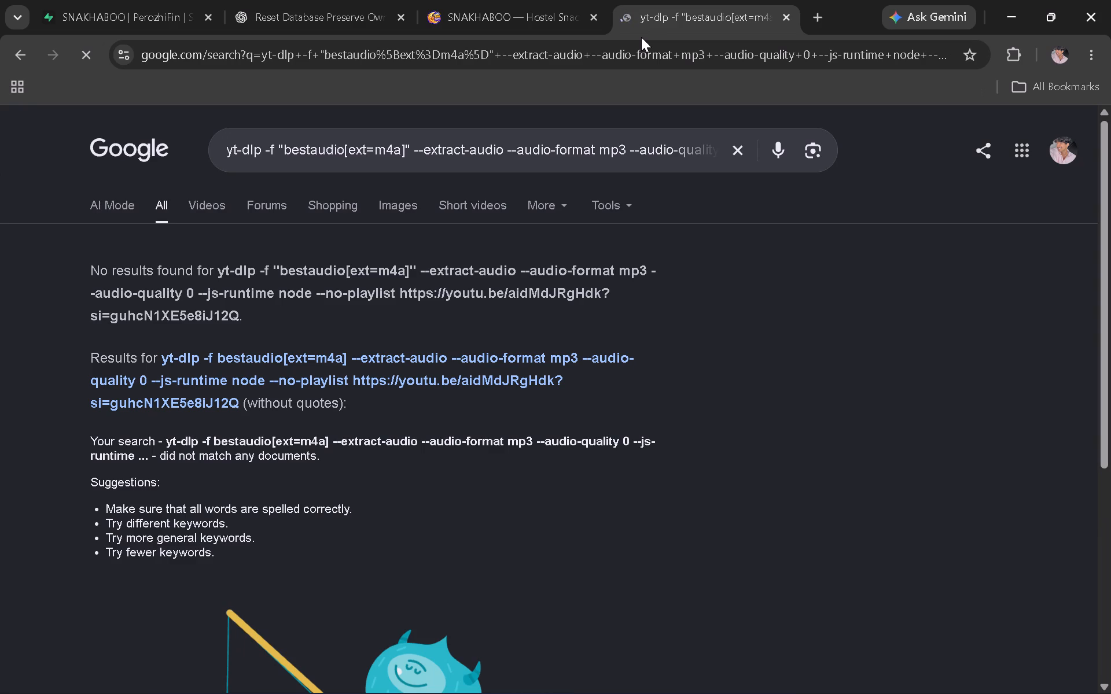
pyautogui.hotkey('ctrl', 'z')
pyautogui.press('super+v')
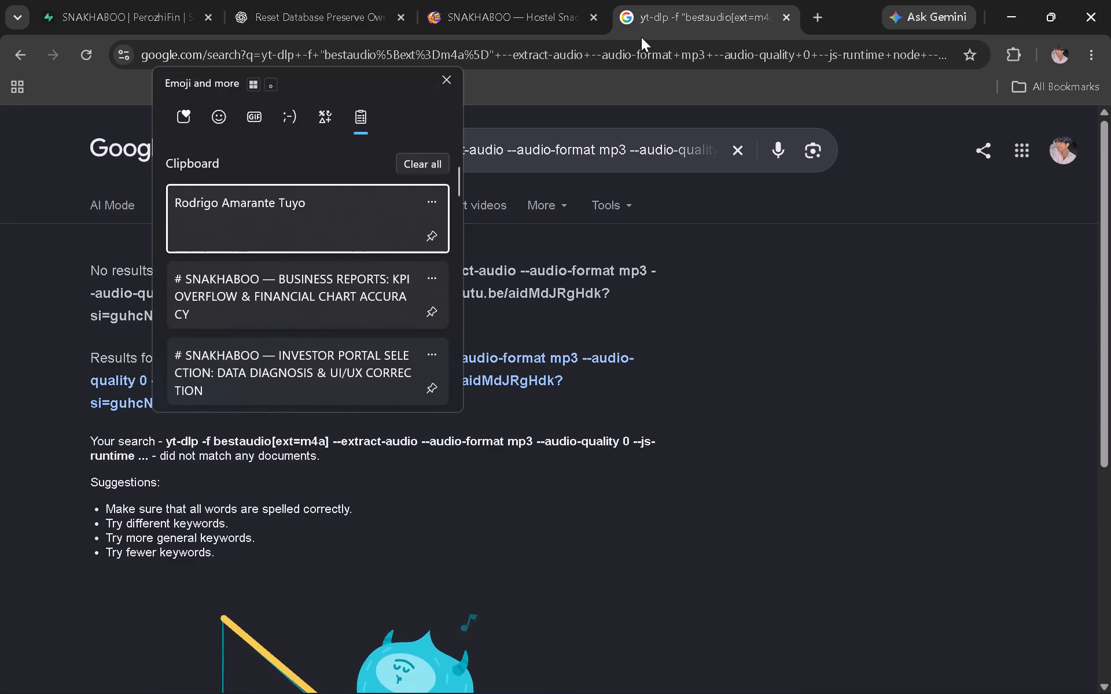
# Search Google for the copied title Rodrigo Amarante Tuyo and open Movie Music Club's lyrics video on YouTube.
pyautogui.tripleClick(646, 50)
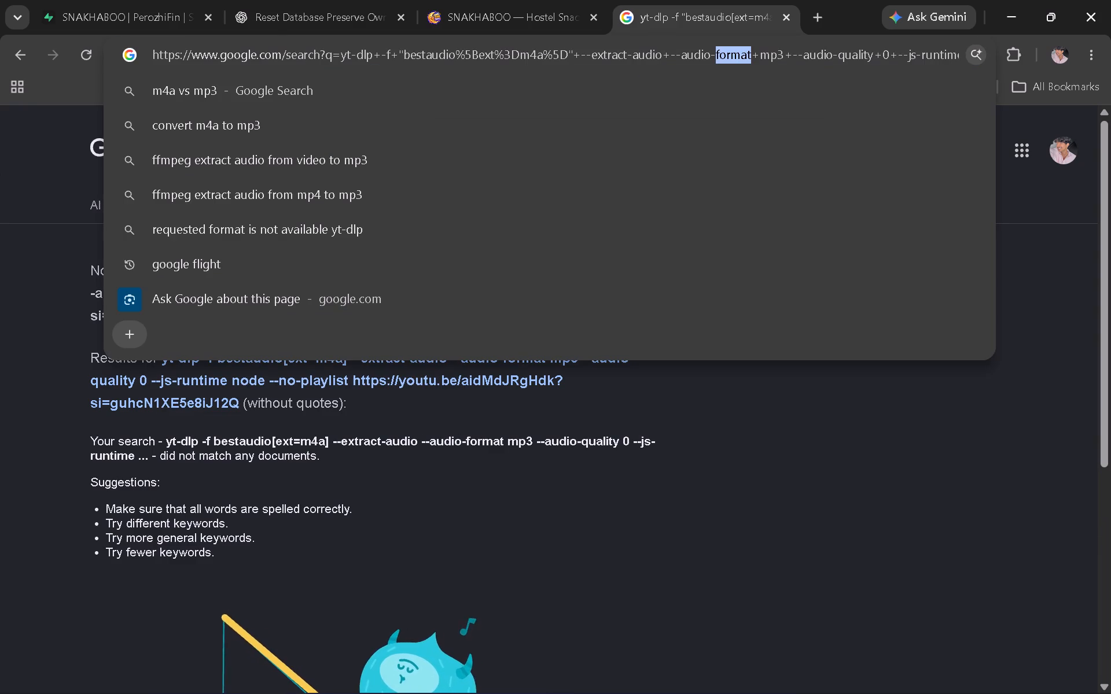
pyautogui.hotkey('ctrl', 'a')
pyautogui.press('BackSpace')
pyautogui.press('super+v')
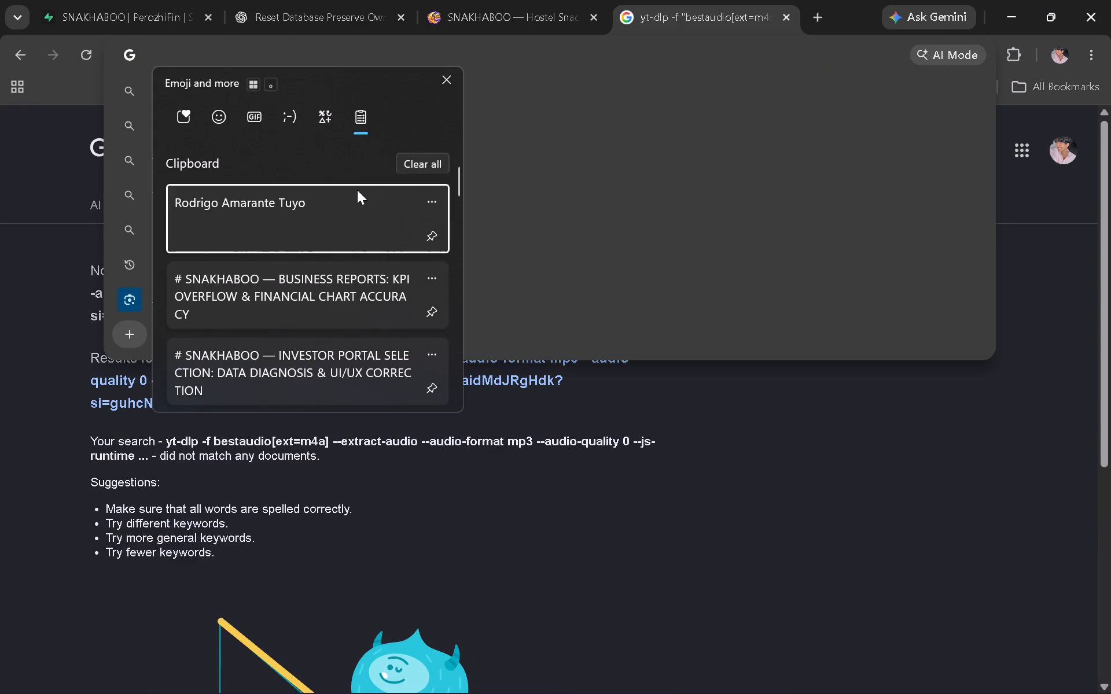
pyautogui.click(357, 190)
pyautogui.hotkey('ctrl', 'v')
pyautogui.press('Return')
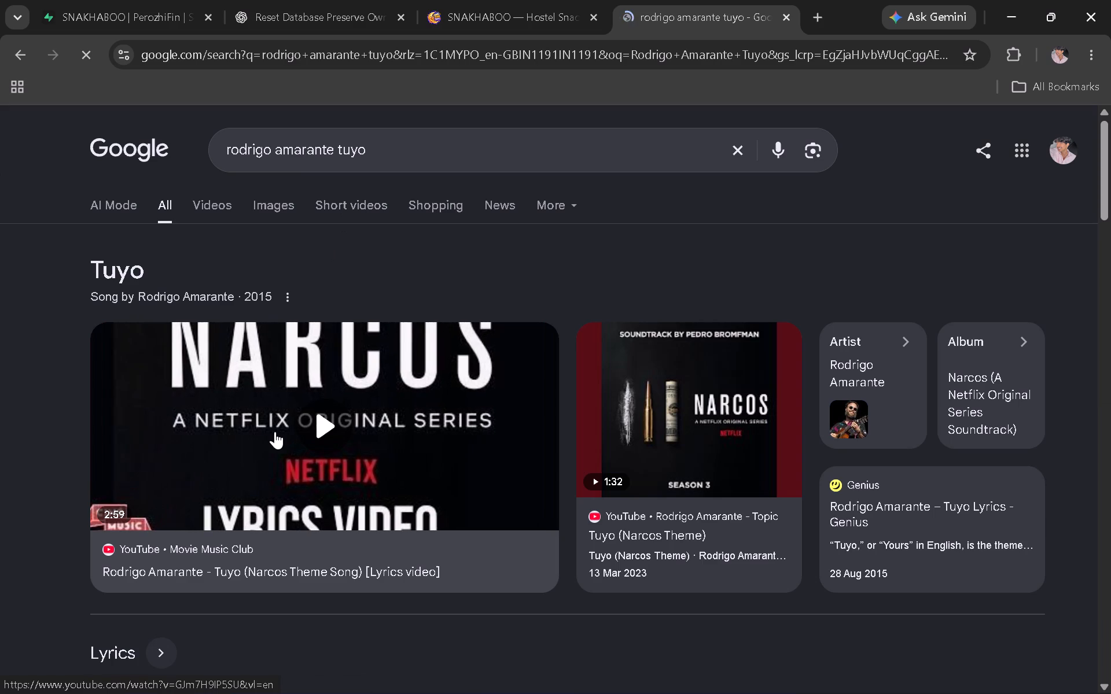
pyautogui.click(275, 431)
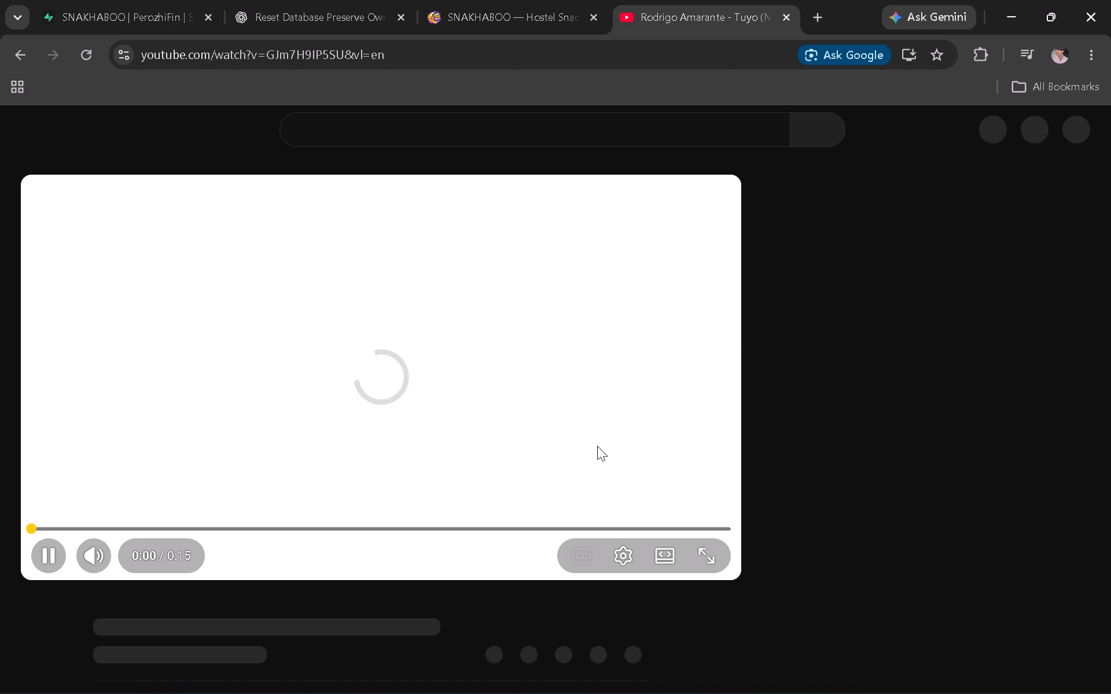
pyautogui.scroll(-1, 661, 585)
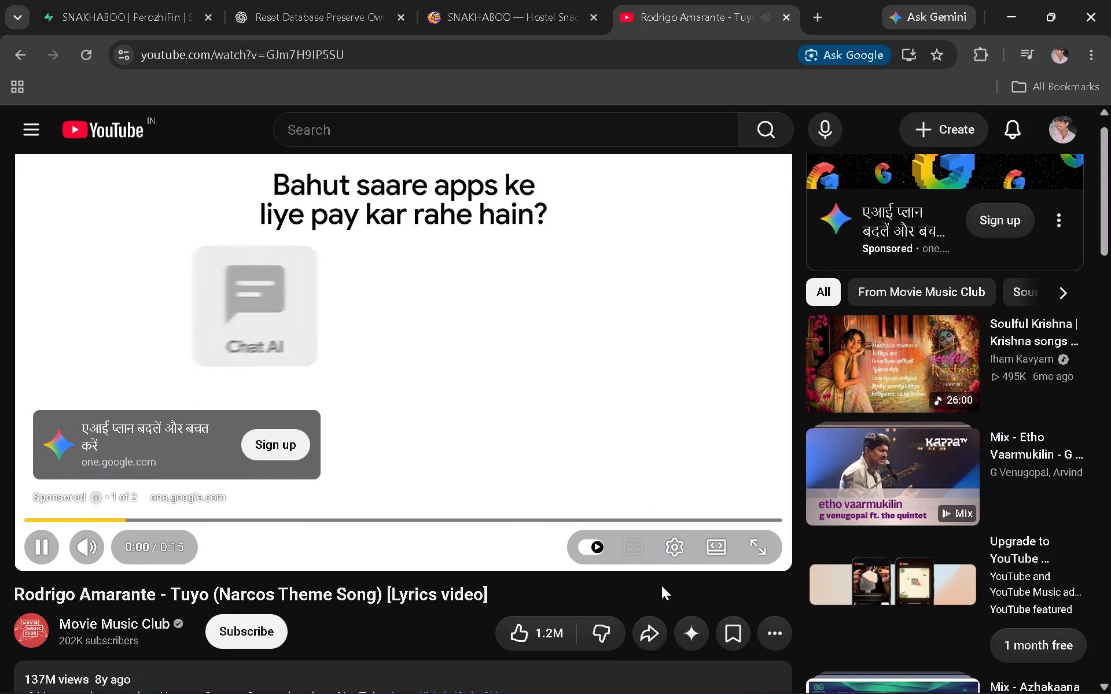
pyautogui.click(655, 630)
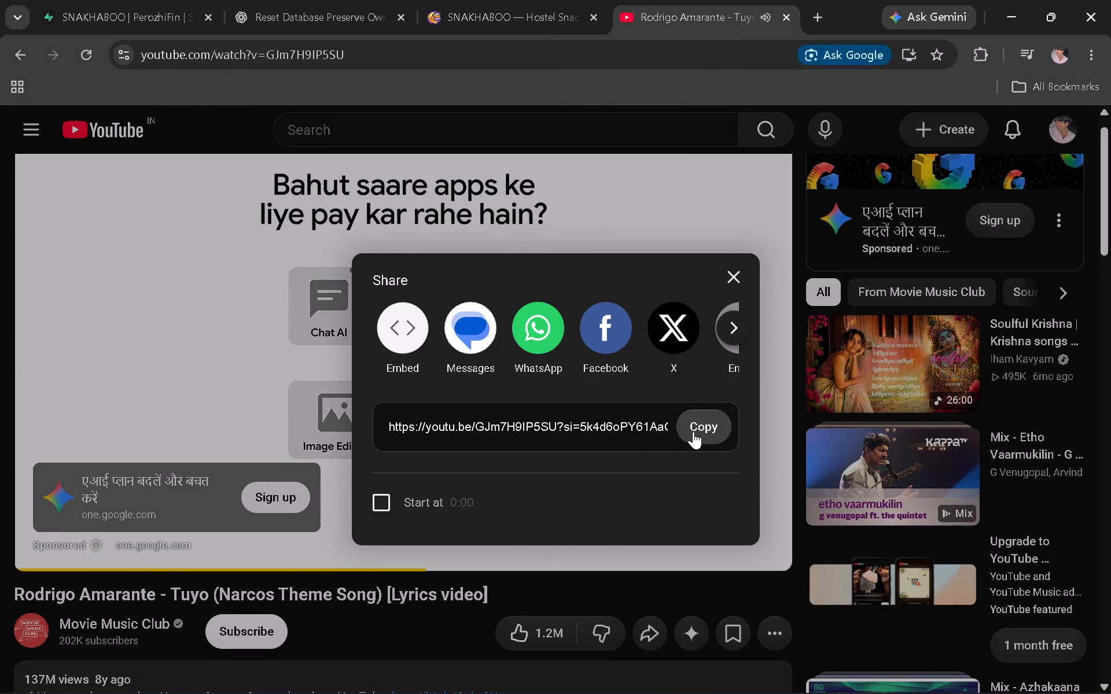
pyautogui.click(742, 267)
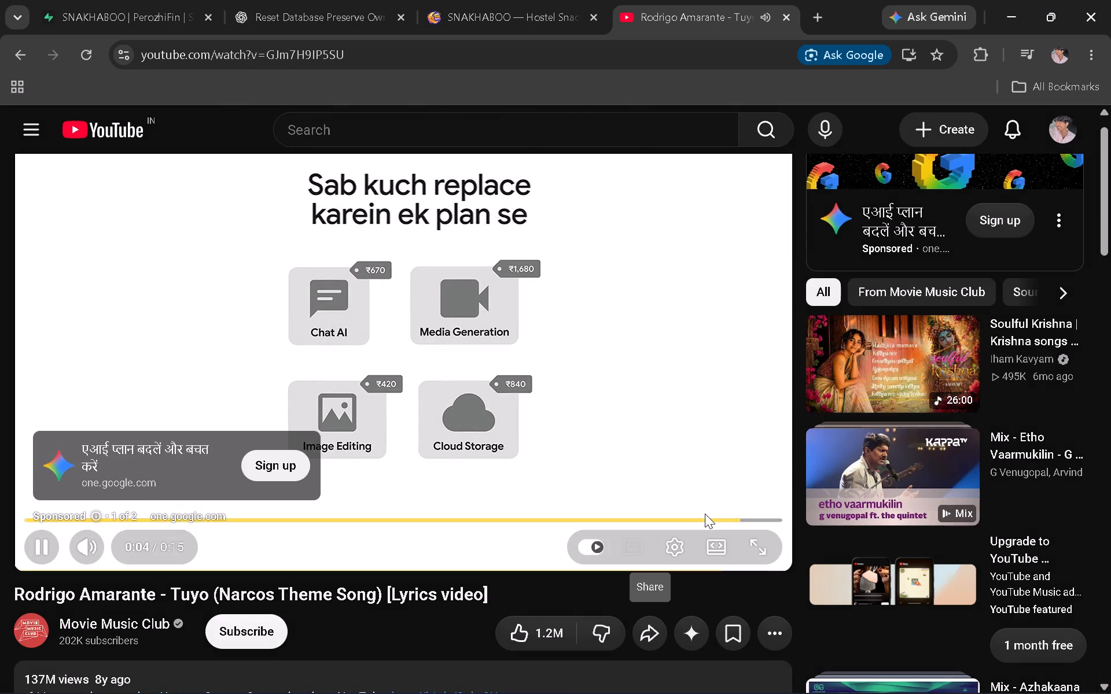
# Skip the ad playing before the Tuyo lyrics video.
pyautogui.click(758, 482)
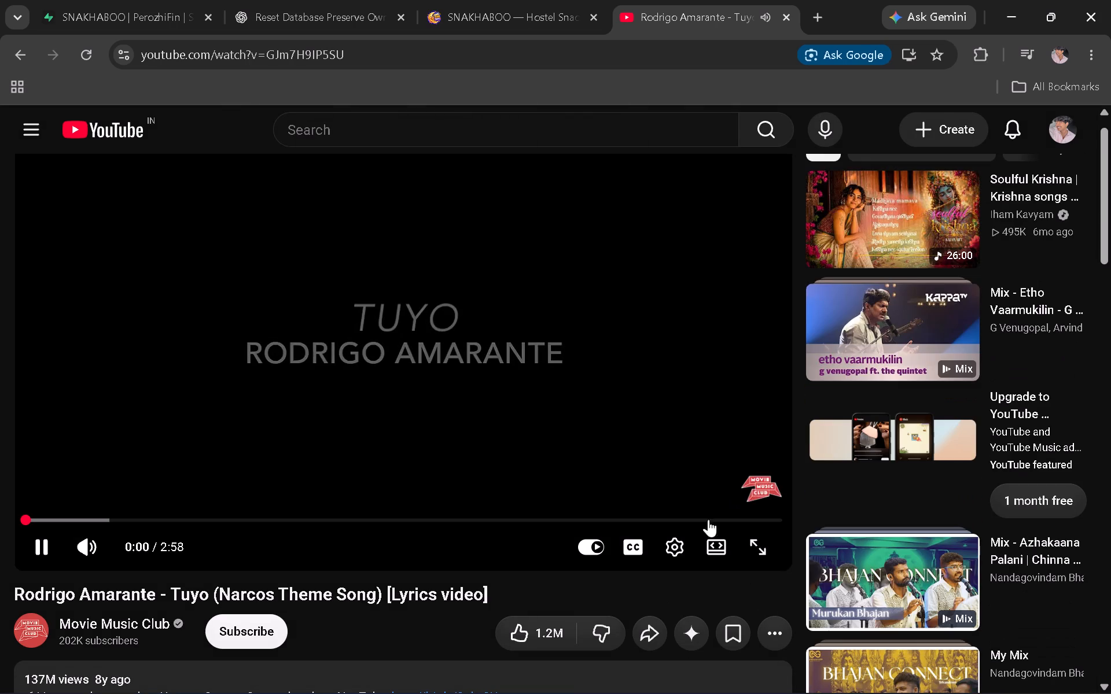
# Raise the system volume to its maximum.
pyautogui.click(932, 668)
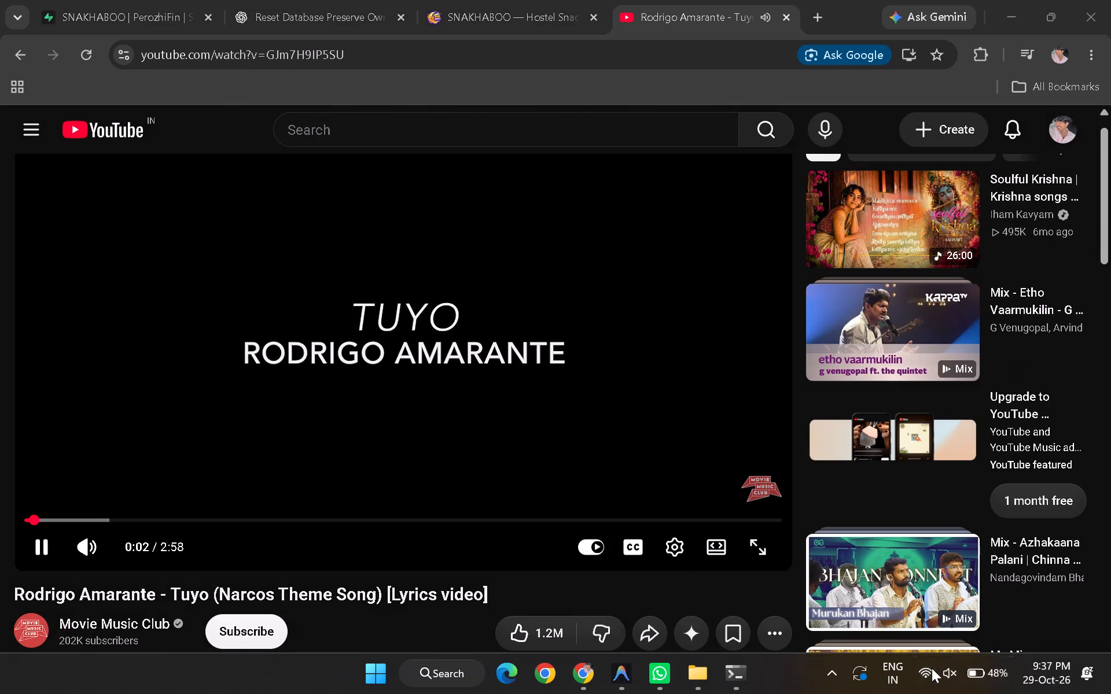
pyautogui.moveTo(972, 567); pyautogui.dragTo(1110, 568)
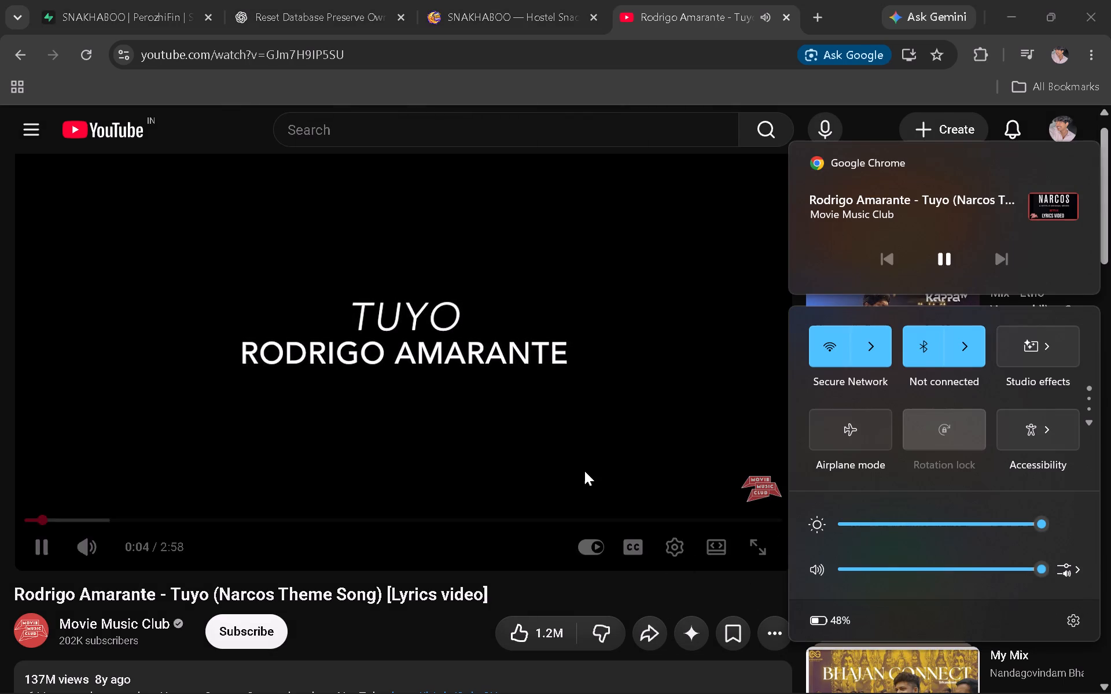
# Copy the share link of the Tuyo lyrics video.
pyautogui.click(647, 630)
pyautogui.click(704, 432)
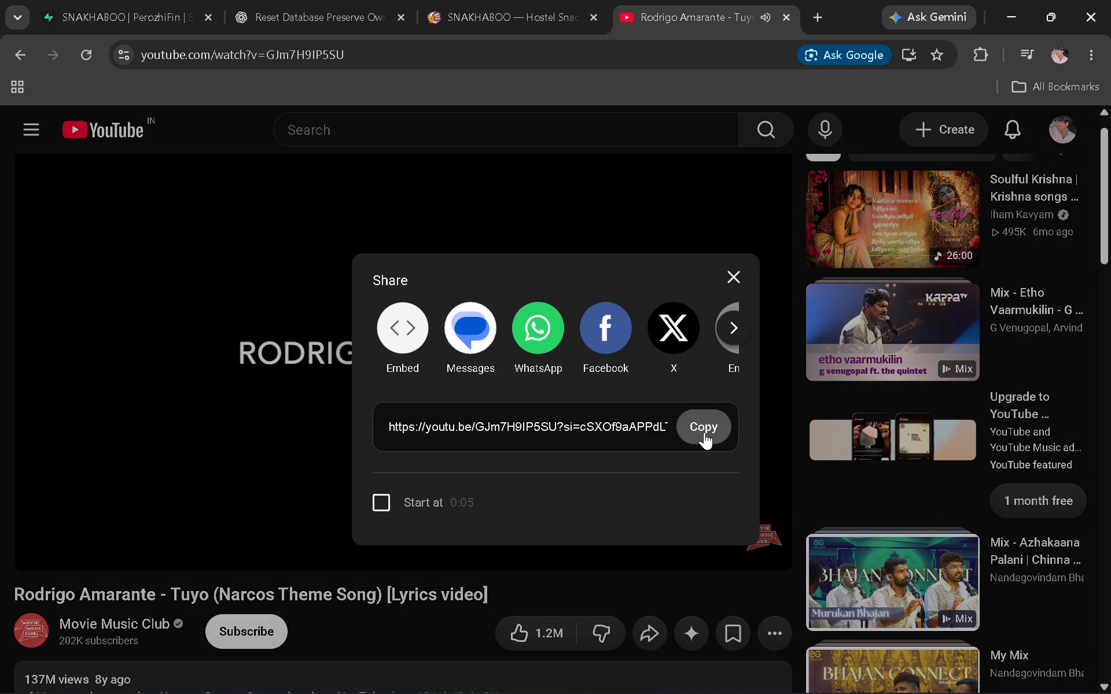
# Switch back to the terminal, append the copied video link to the yt-dlp command and run it.
pyautogui.hotkey('alt', 'Tab')
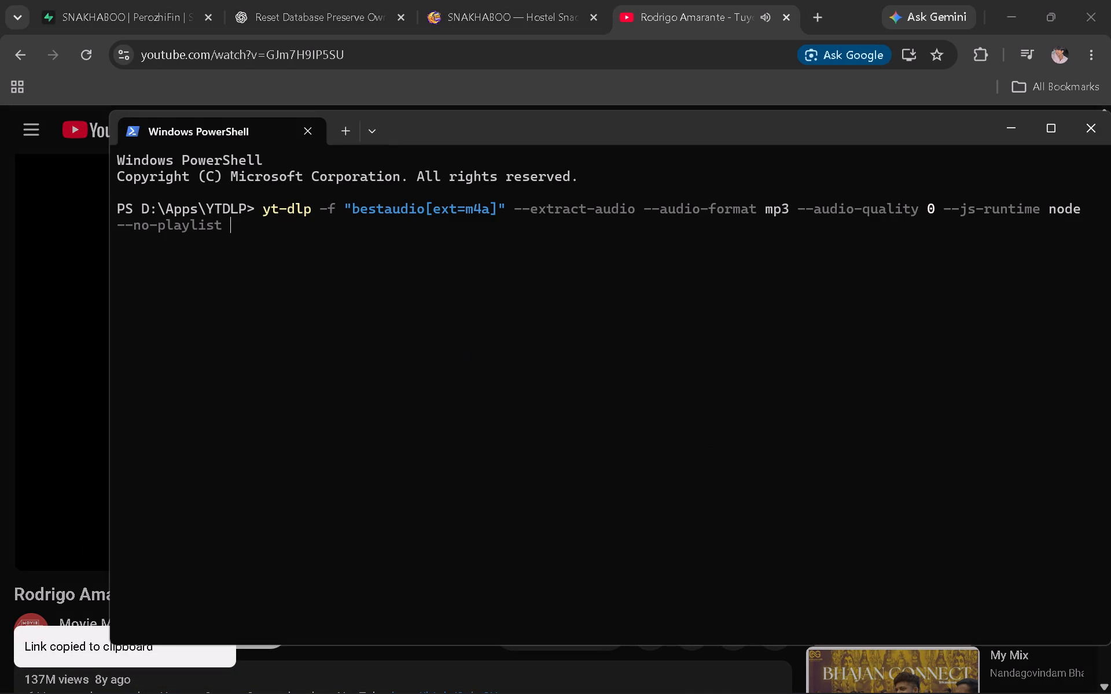
pyautogui.hotkey('ctrl', 'v')
pyautogui.press('Return')
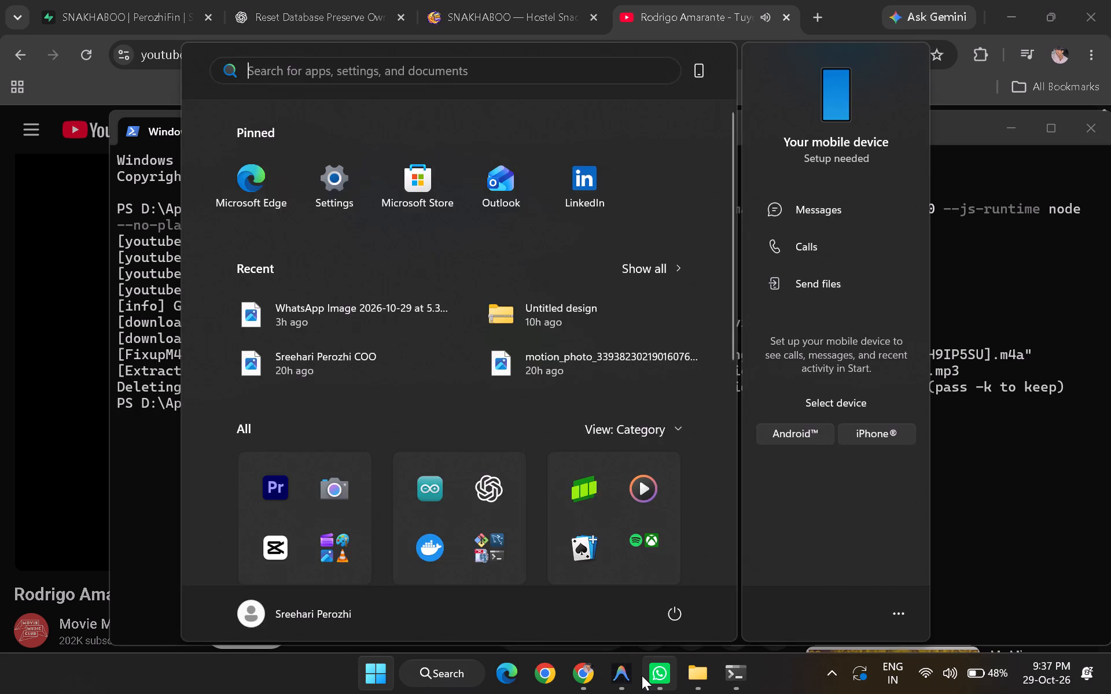
# Search the installed apps for "cap" and launch the top match.
pyautogui.write('cap')
pyautogui.press('Return')
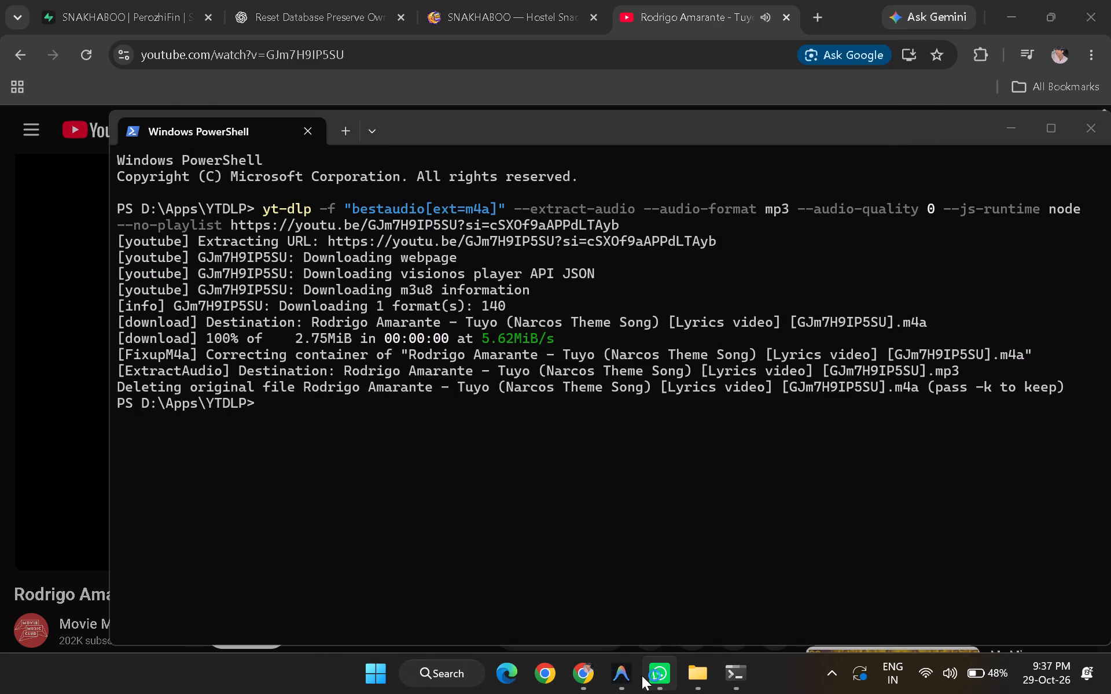
# Return to Chrome and close the video's Share dialog.
pyautogui.click(113, 90)
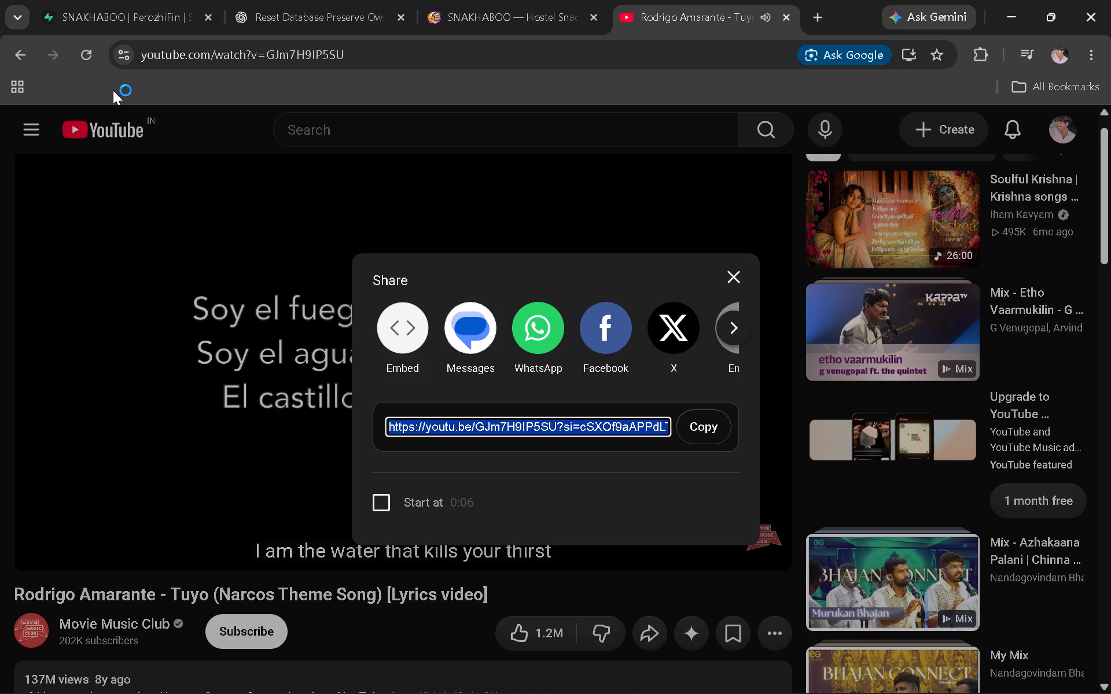
pyautogui.click(723, 277)
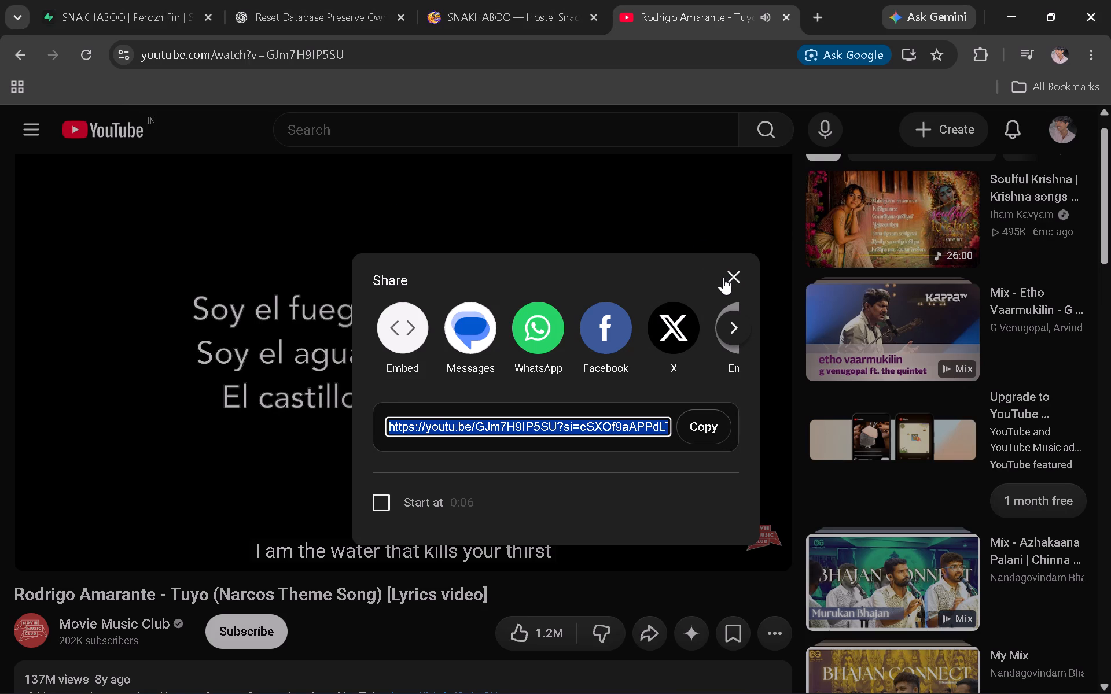
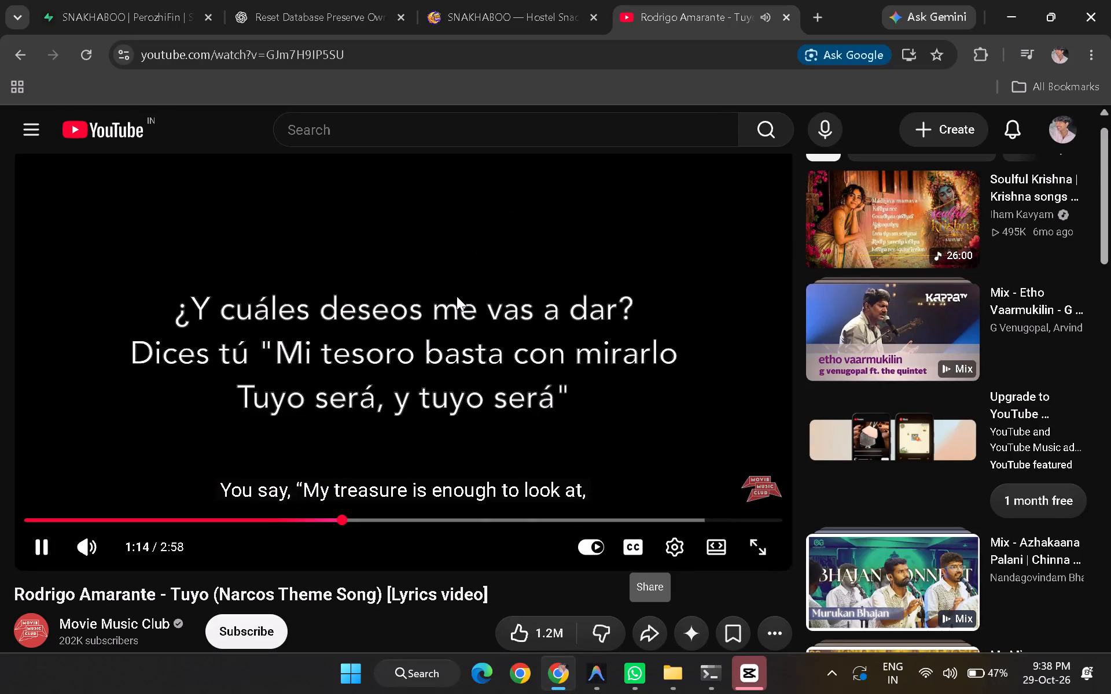
# Search the installed apps for "ca" and launch CapCut.
pyautogui.write('ca')
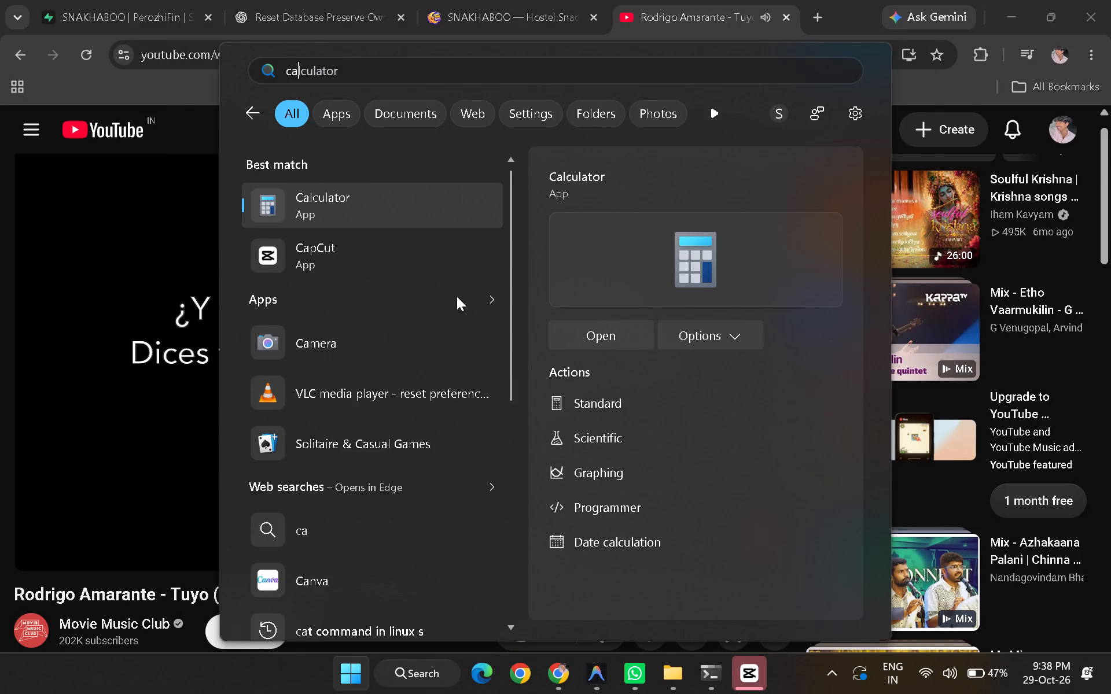
pyautogui.press('Down')
pyautogui.press('Return')
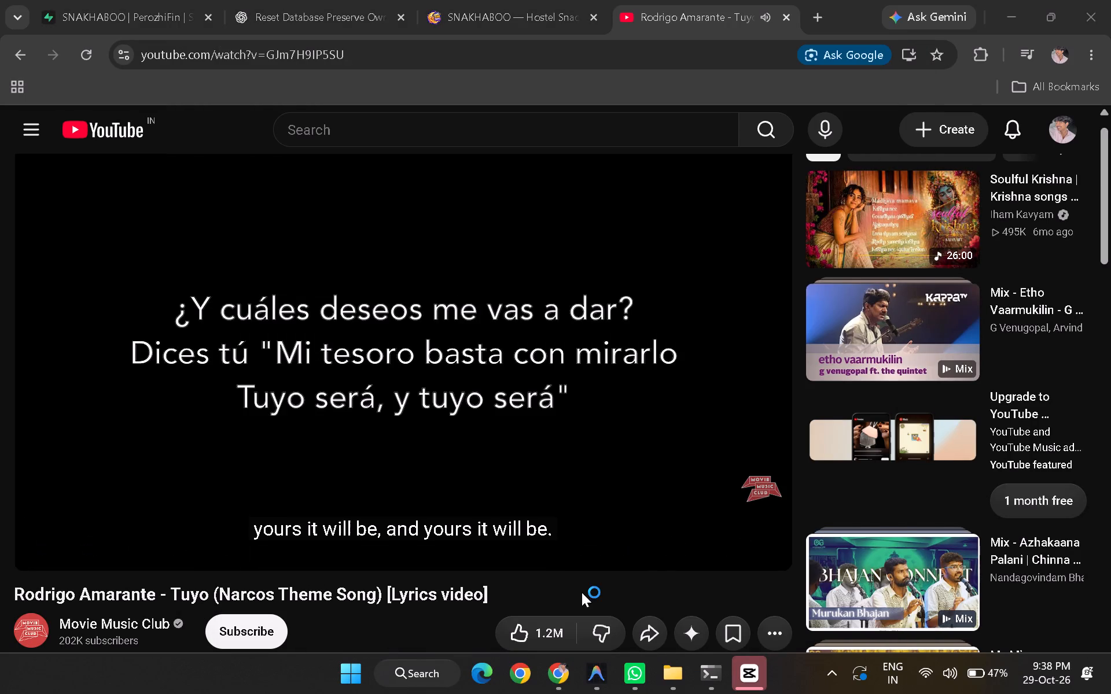
pyautogui.click(723, 681)
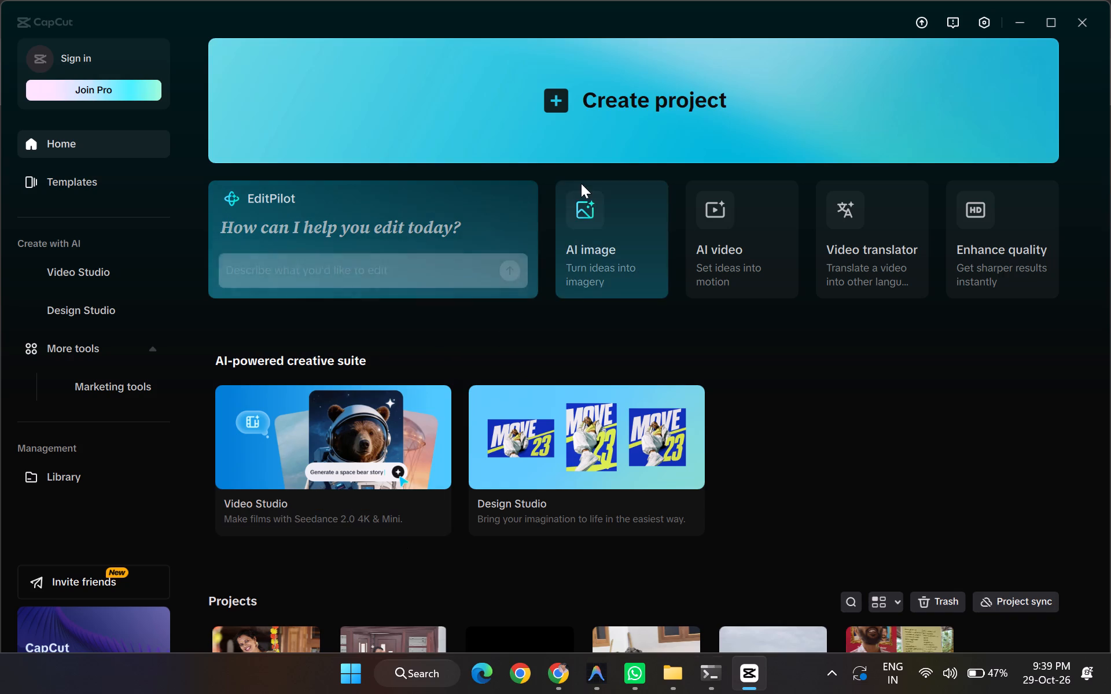
# Create a new video project and exit the introductory walkthrough.
pyautogui.click(623, 121)
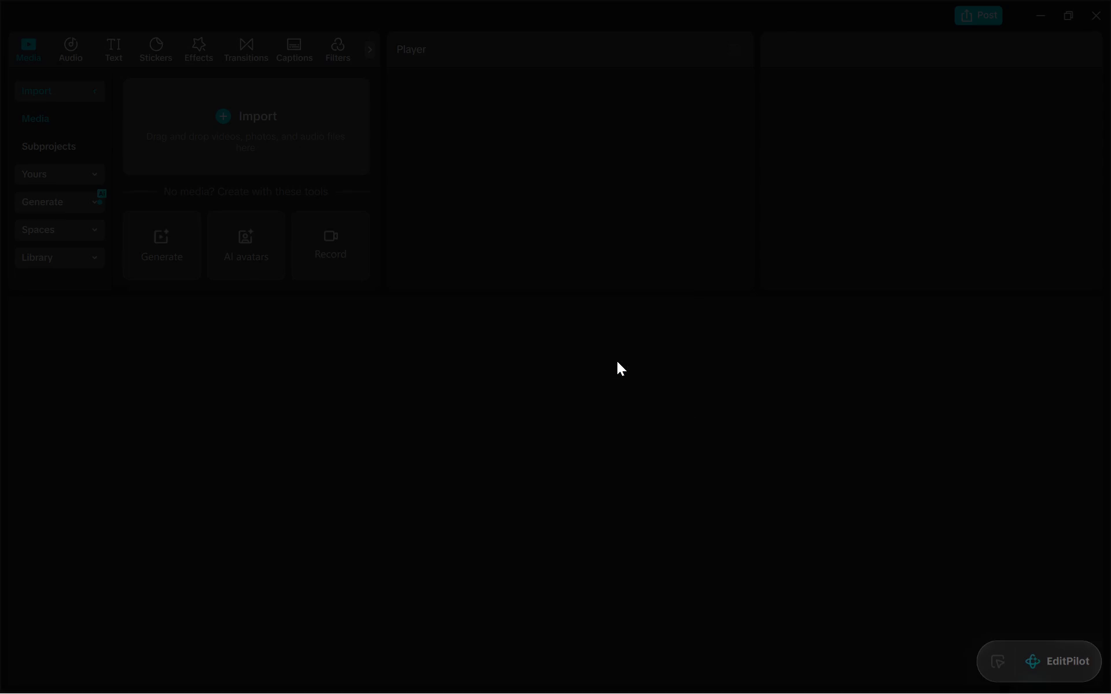
pyautogui.click(490, 167)
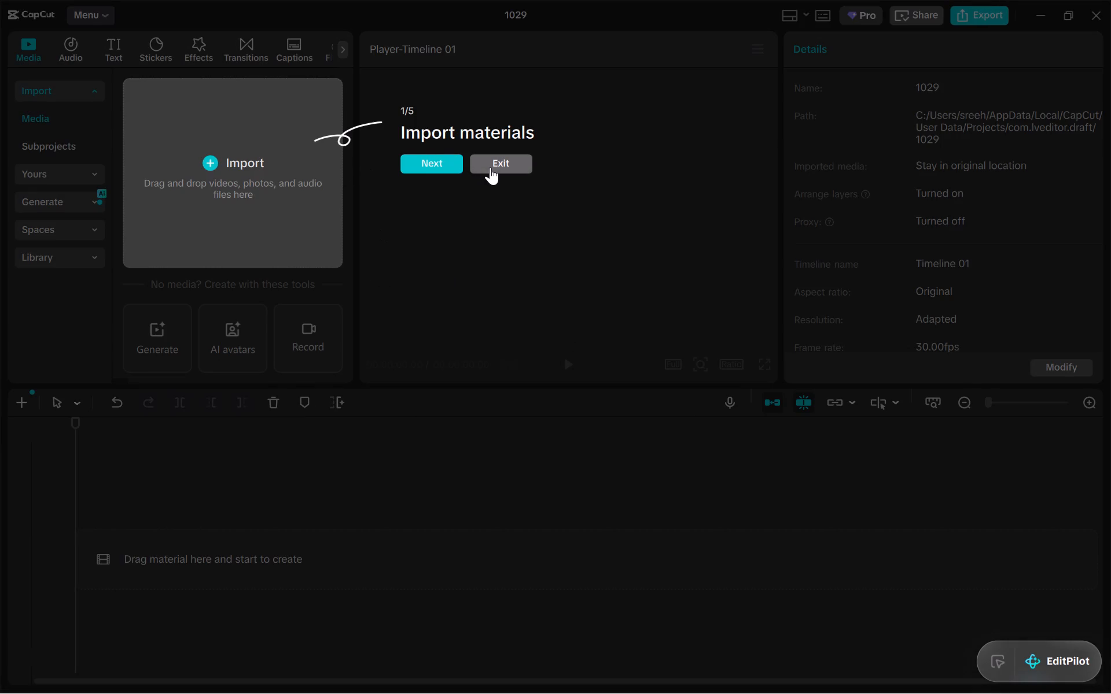
# Start importing media from the device to open the file selection dialog.
pyautogui.click(255, 169)
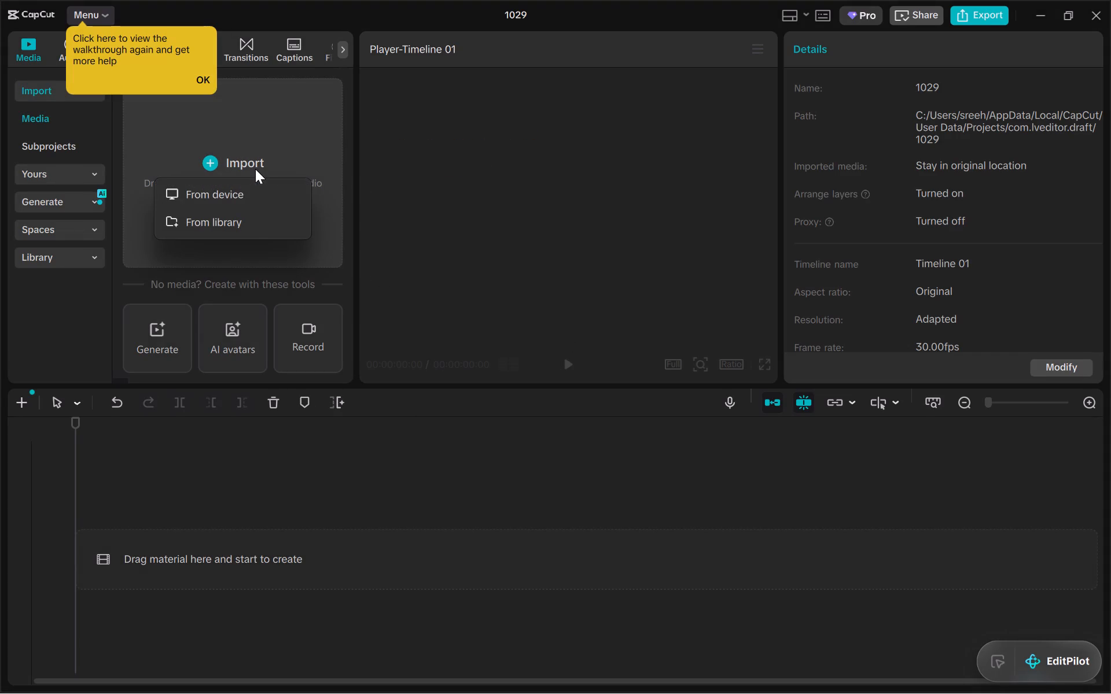
pyautogui.click(273, 204)
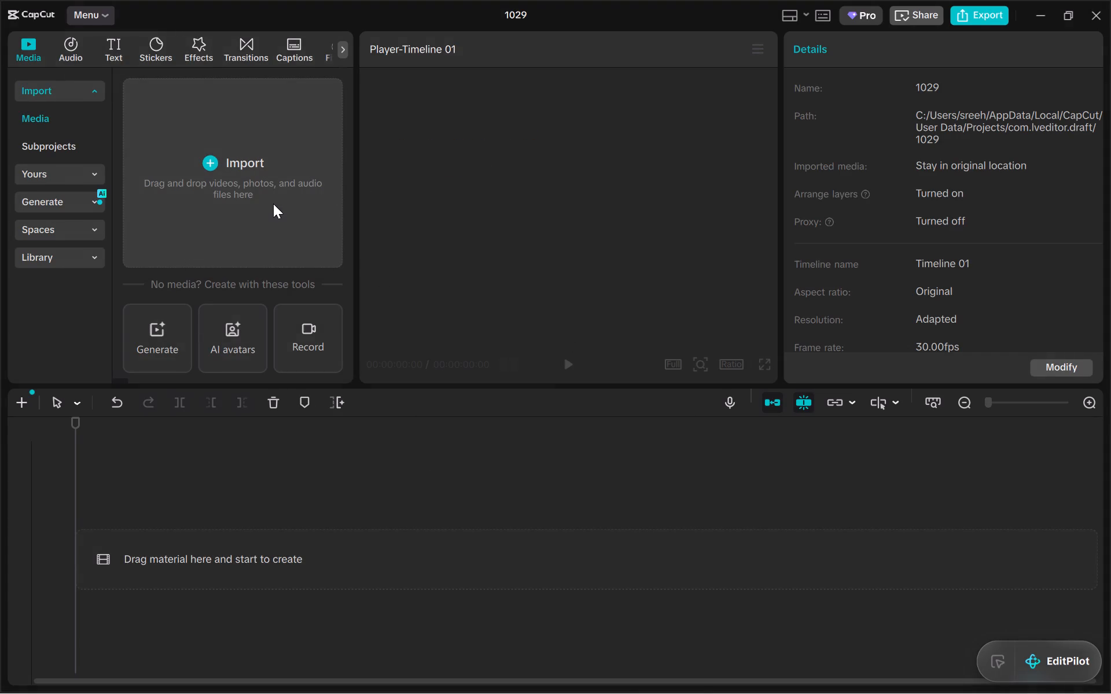
pyautogui.scroll(-3, 58, 239)
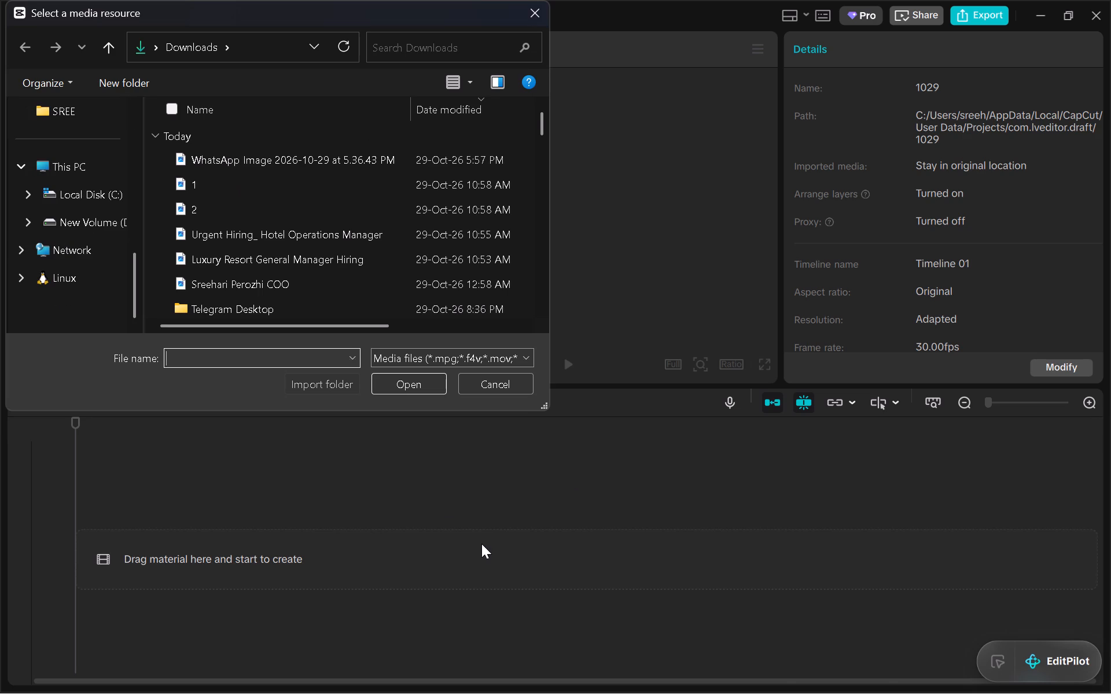
# Switch to File Explorer, open the YTDLP folder and copy its path.
pyautogui.click(660, 680)
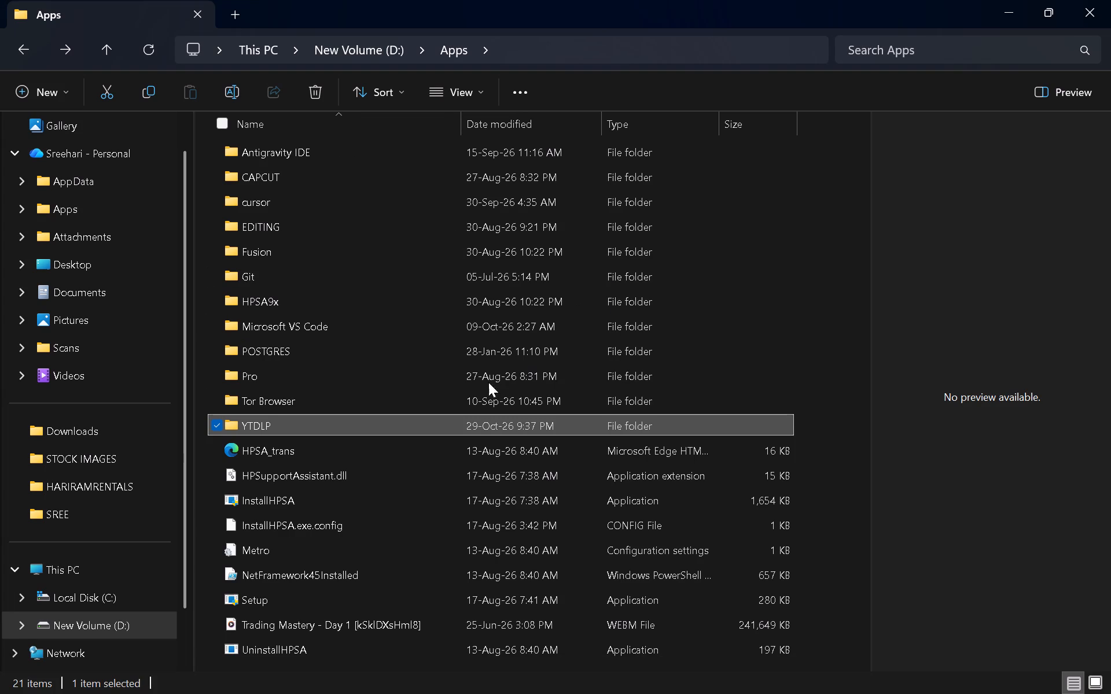
pyautogui.doubleClick(443, 427)
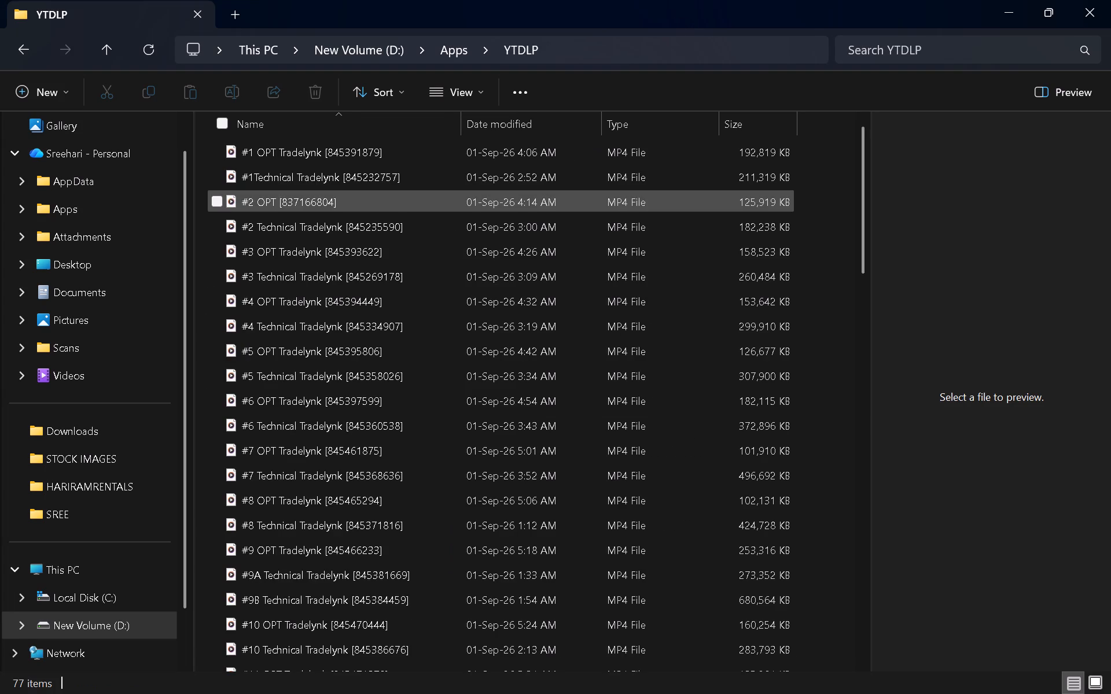
pyautogui.tripleClick(658, 38)
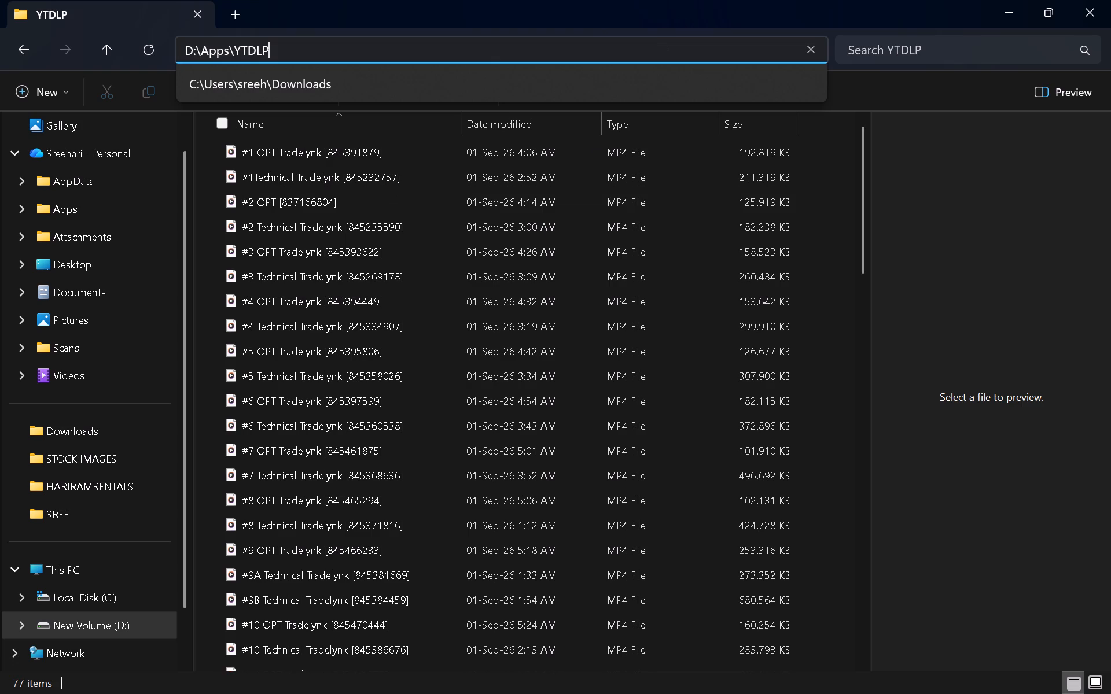
pyautogui.hotkey('ctrl', 'c')
# Return to CapCut and take the media selection dialog to the copied path D:\Apps\YTDLP.
pyautogui.hotkey('alt', 'Tab')
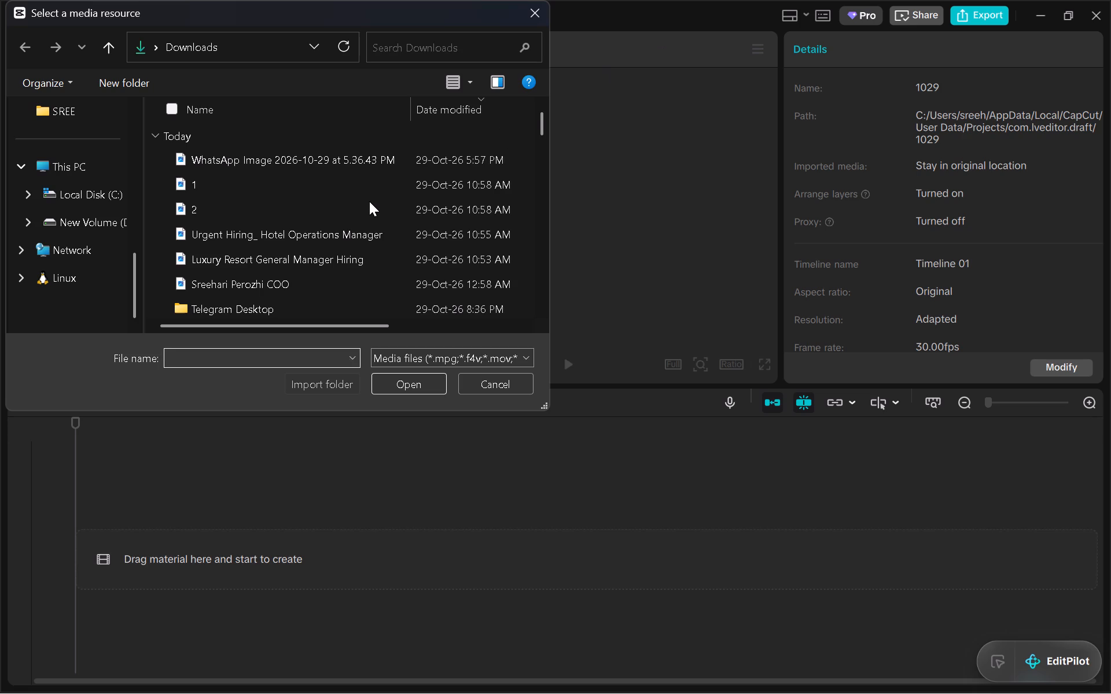
pyautogui.doubleClick(240, 35)
pyautogui.hotkey('ctrl', 'v')
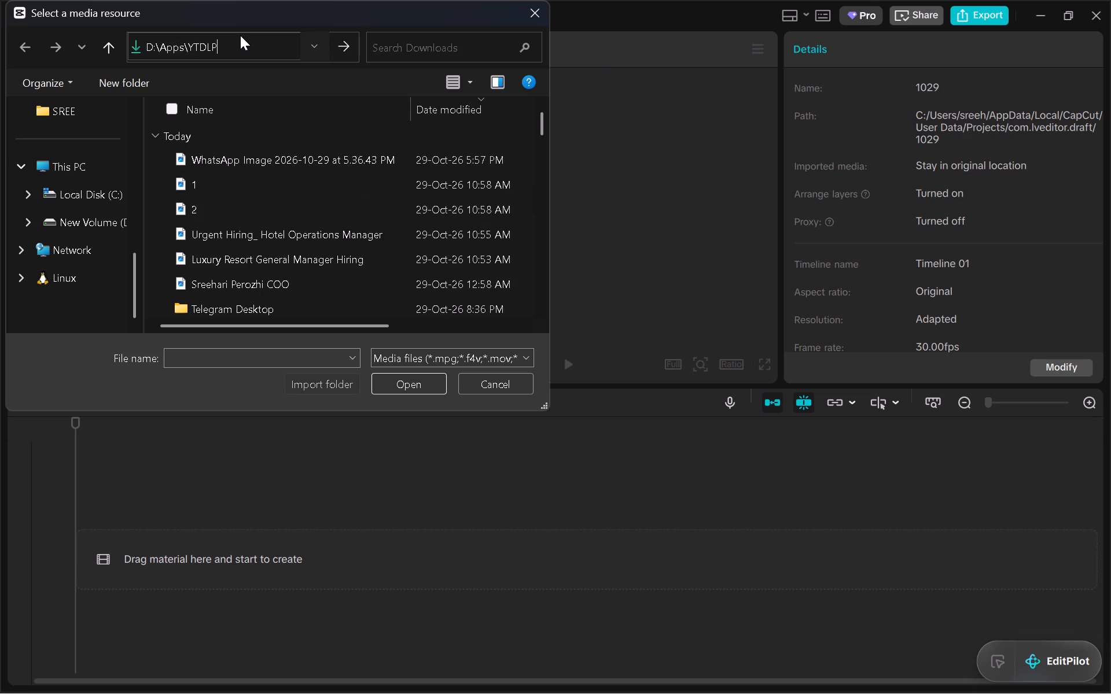
pyautogui.press('Return')
# Enlarge the file dialog, find the Rodrigo Amarante - Tuyo MP3 in the YTDLP folder and import it.
pyautogui.scroll(-20, 266, 174)
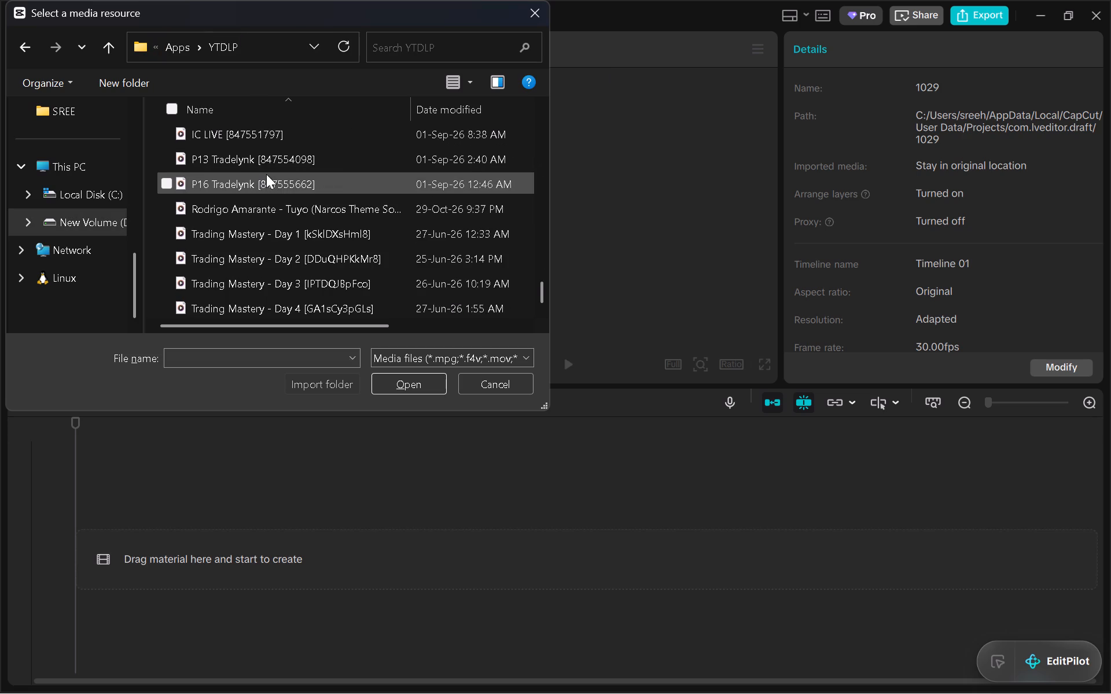
pyautogui.scroll(-2, 266, 174)
pyautogui.scroll(1, 316, 176)
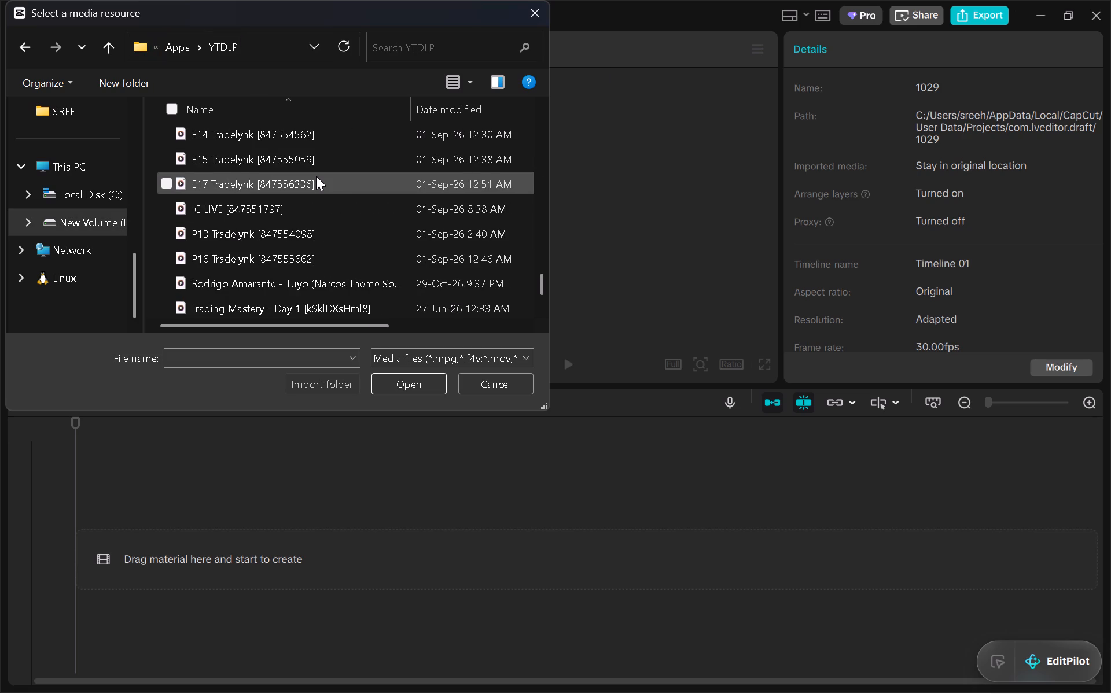
pyautogui.scroll(1, 316, 176)
pyautogui.hotkey('alt', 'Tab')
pyautogui.hotkey('alt', 'Tab')
pyautogui.hotkey('alt', 'Tab')
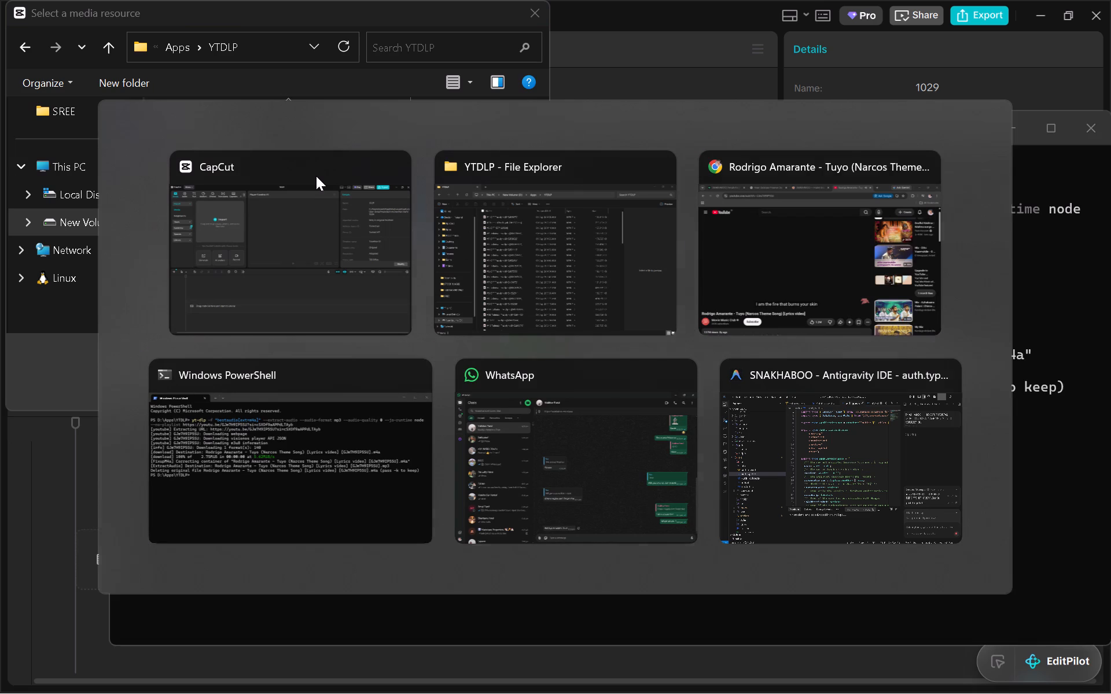
pyautogui.hotkey('alt', 'Tab')
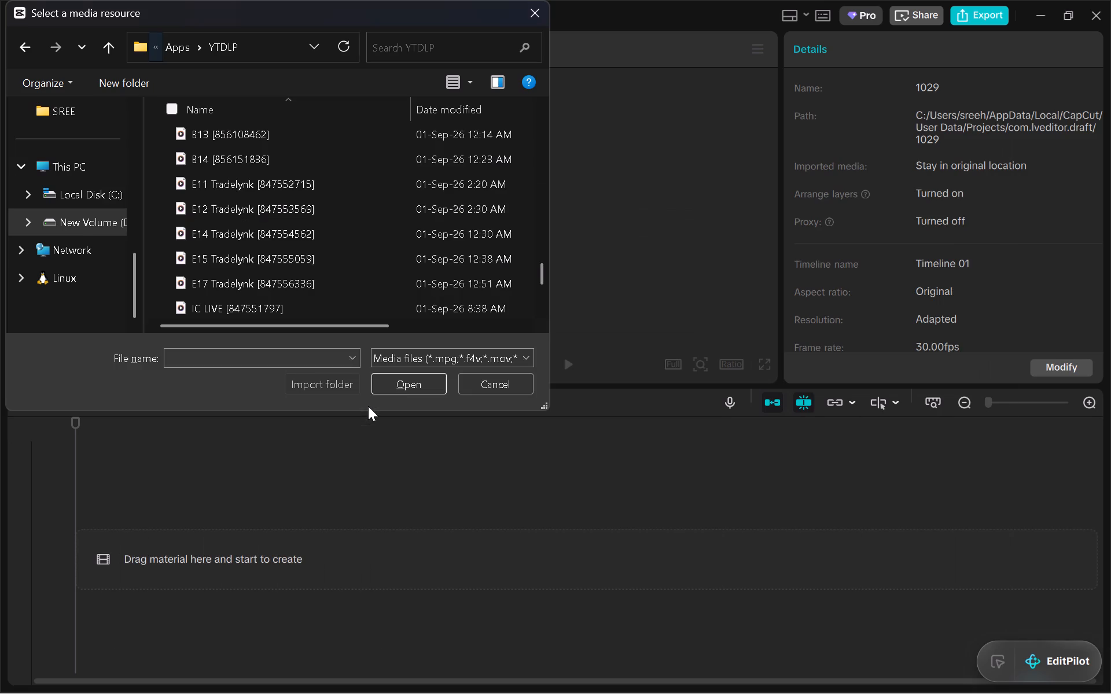
pyautogui.scroll(4, 364, 305)
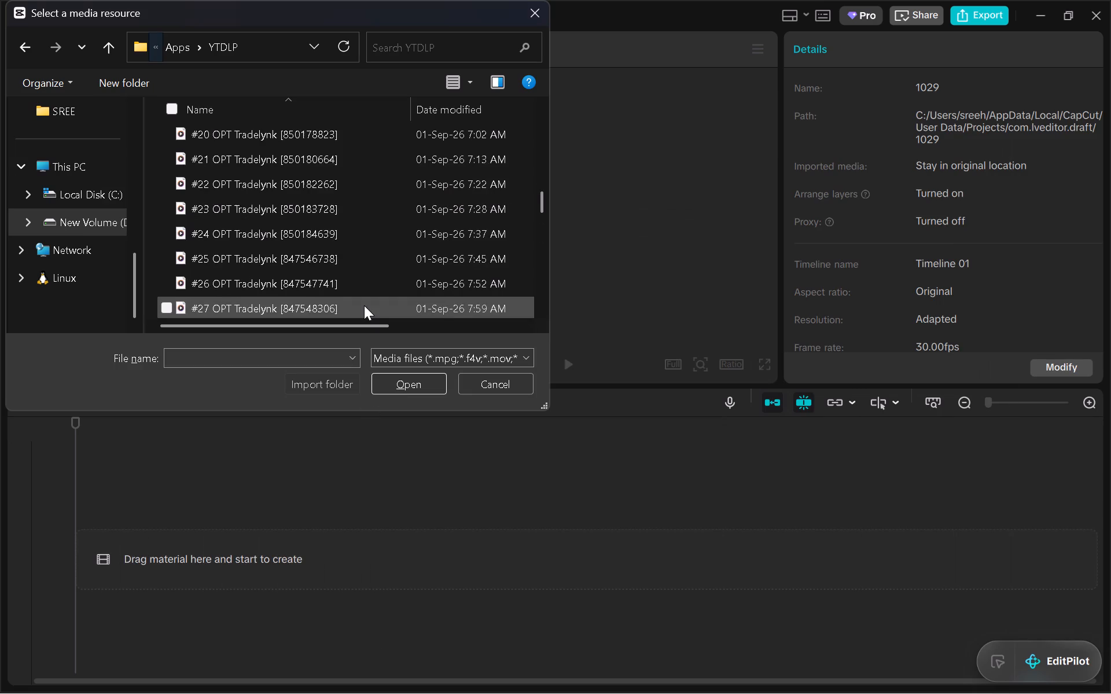
pyautogui.scroll(5, 364, 305)
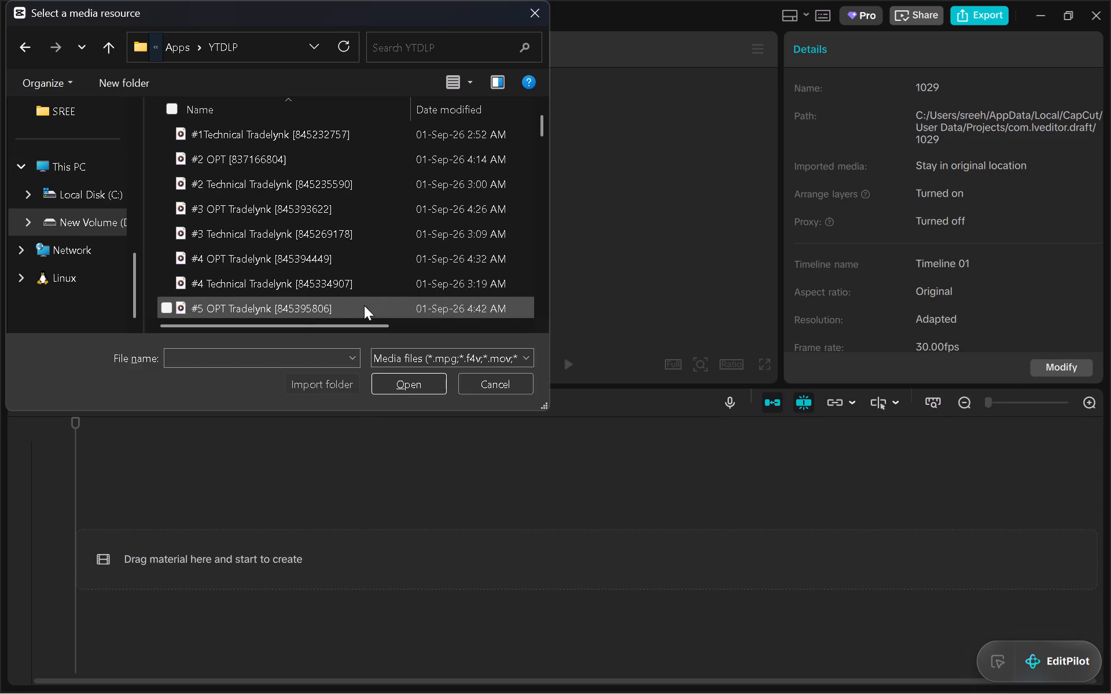
pyautogui.moveTo(543, 407); pyautogui.dragTo(976, 644)
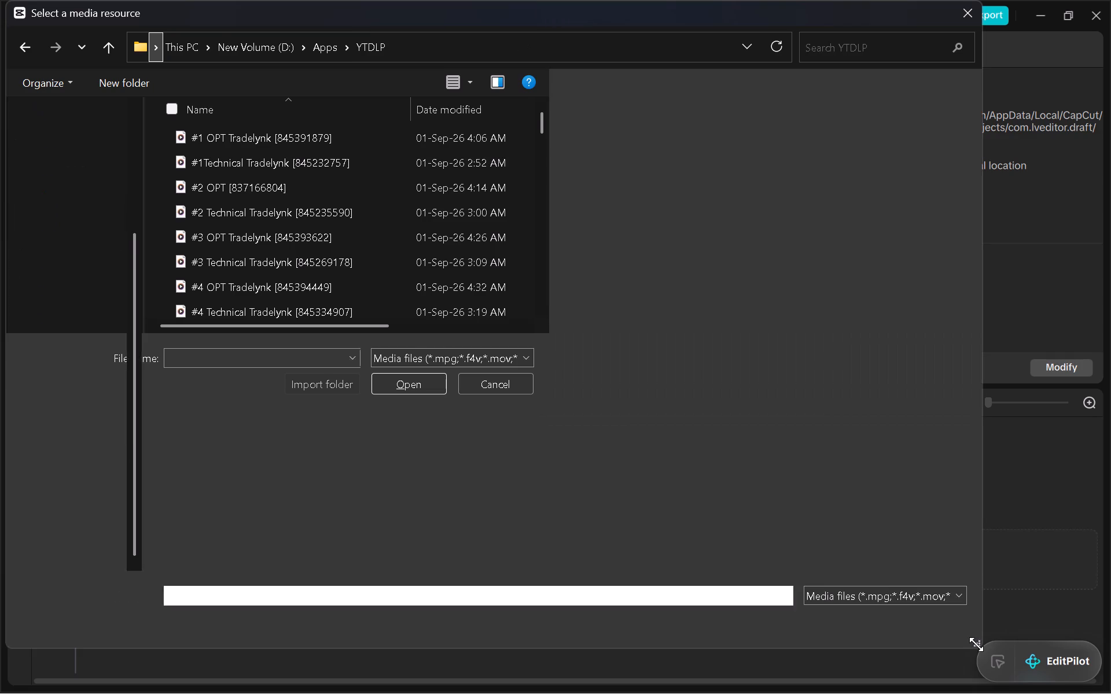
pyautogui.scroll(1, 671, 291)
pyautogui.scroll(-15, 671, 291)
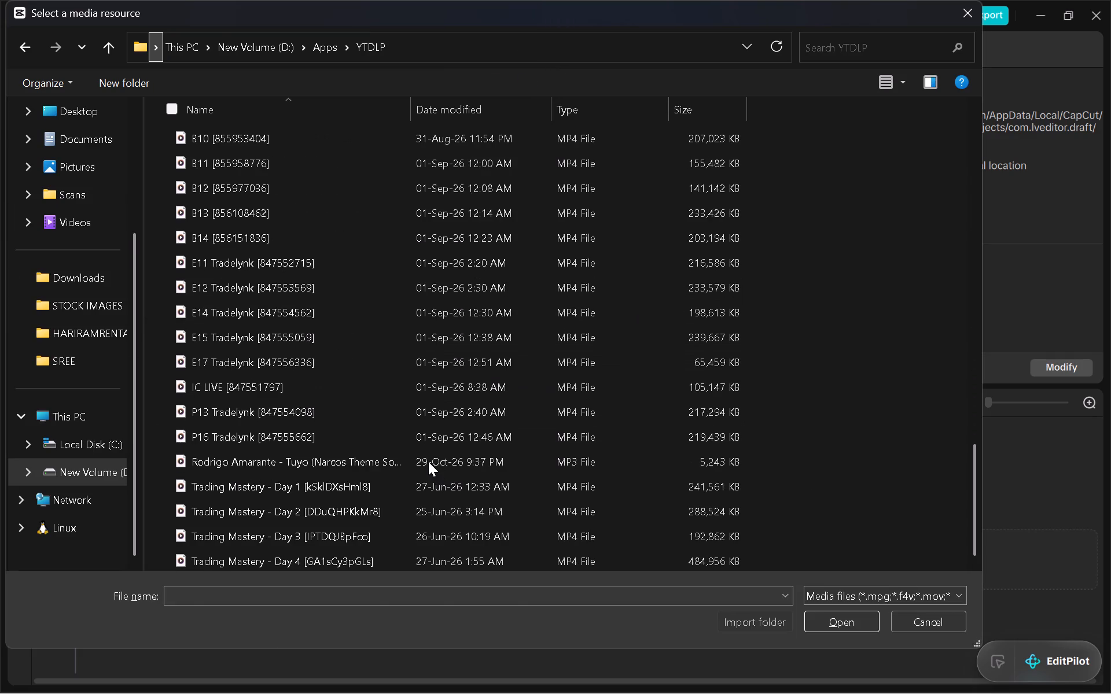
pyautogui.click(428, 462)
pyautogui.press('Return')
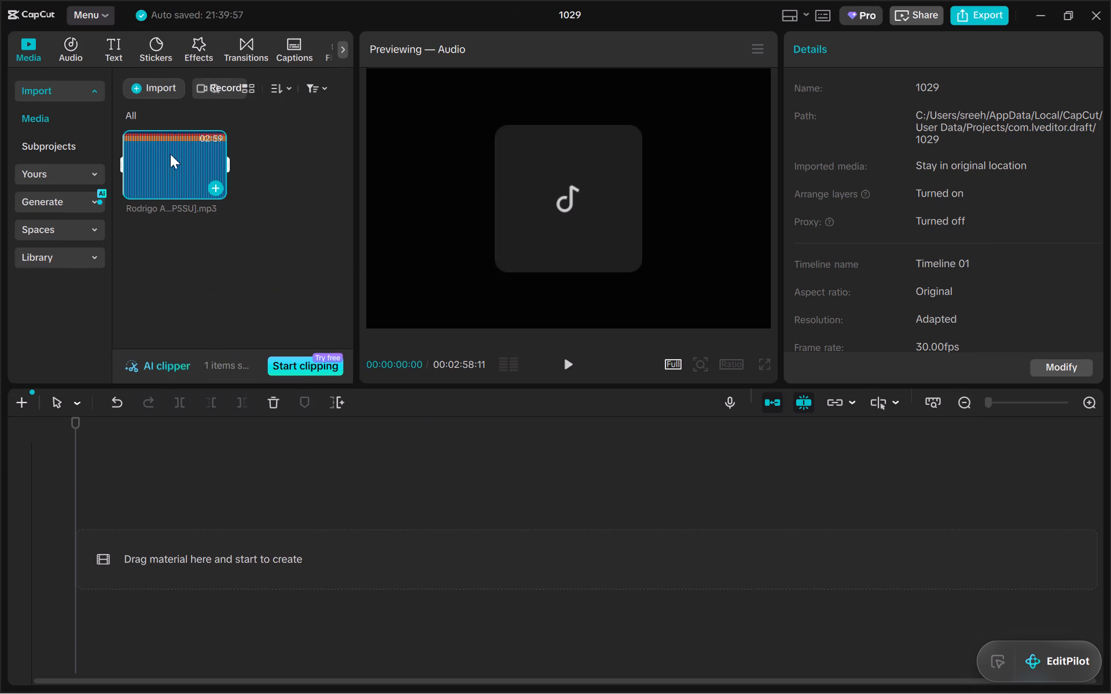
# Place the imported Tuyo audio on the empty timeline.
pyautogui.moveTo(168, 152); pyautogui.dragTo(202, 567)
# Switch to the PowerShell and YTDLP File Explorer windows and close both.
pyautogui.hotkey('alt', 'Tab')
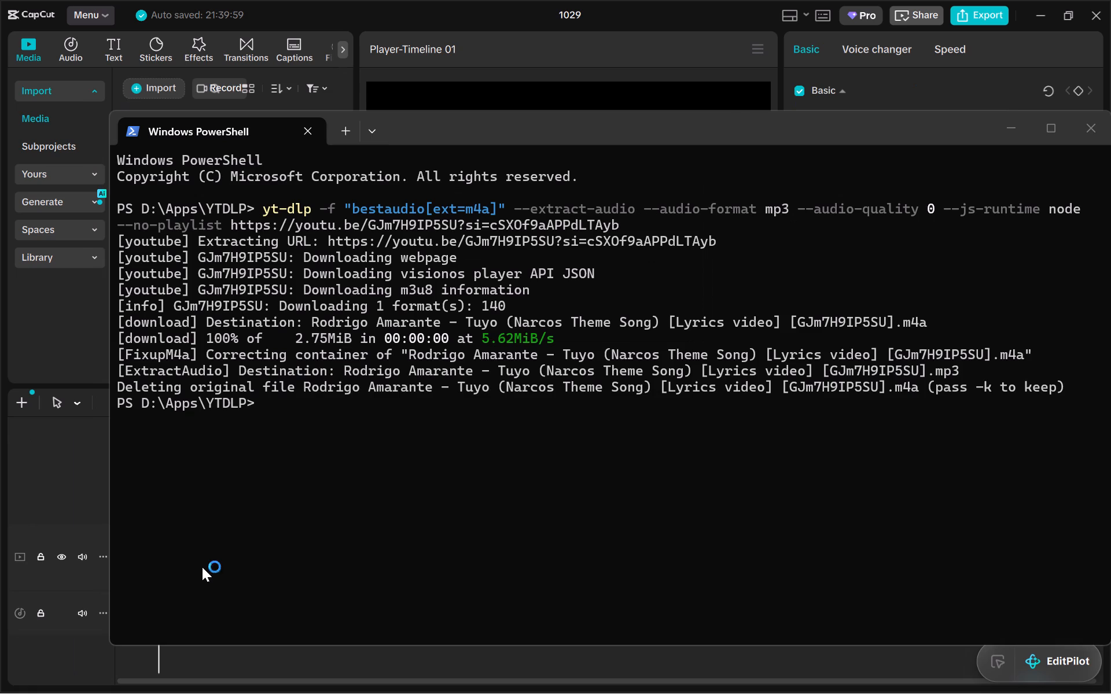
pyautogui.click(1109, 139)
pyautogui.hotkey('alt', 'Tab')
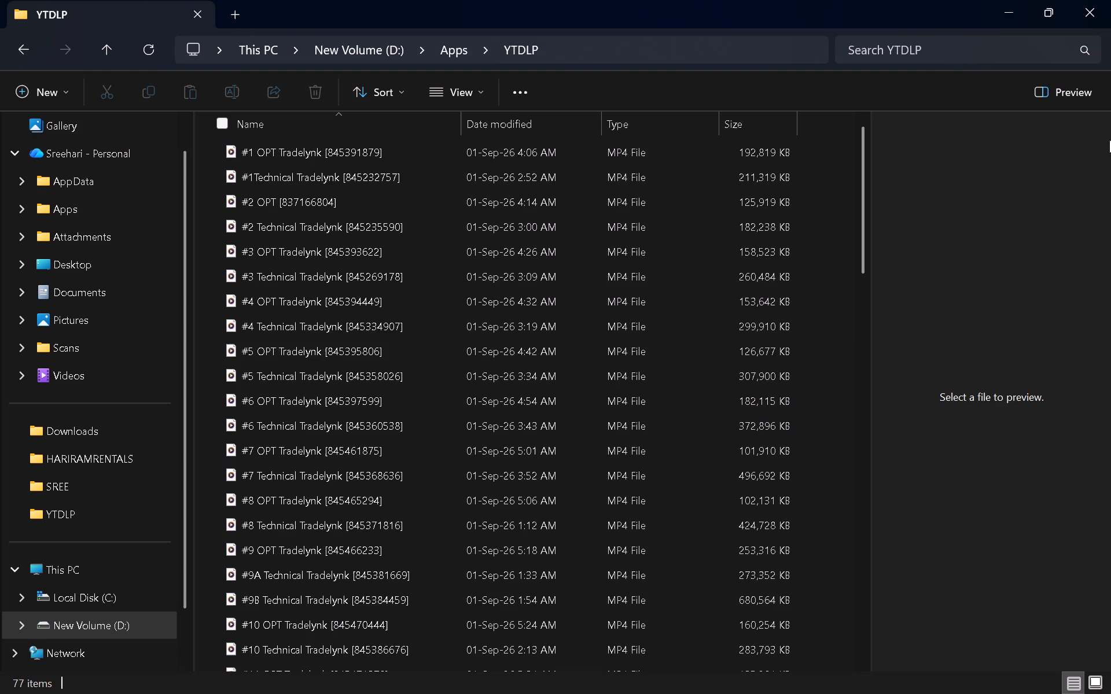
pyautogui.click(1110, 0)
# Switch to Chrome and close the Tuyo video's tab.
pyautogui.hotkey('alt', 'Tab')
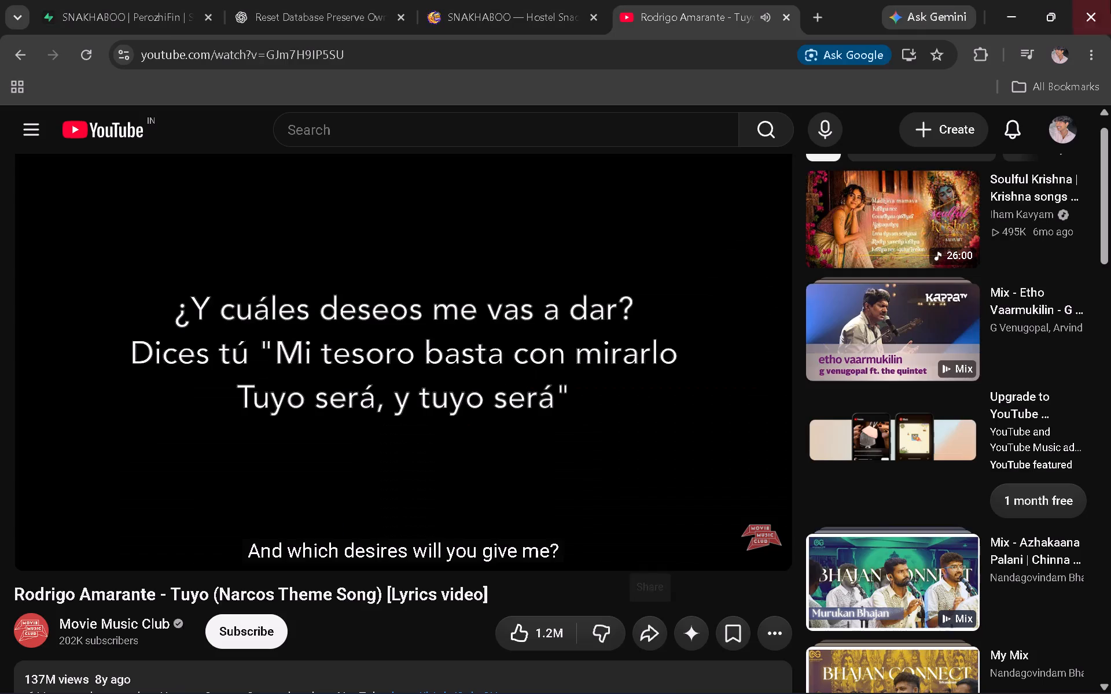
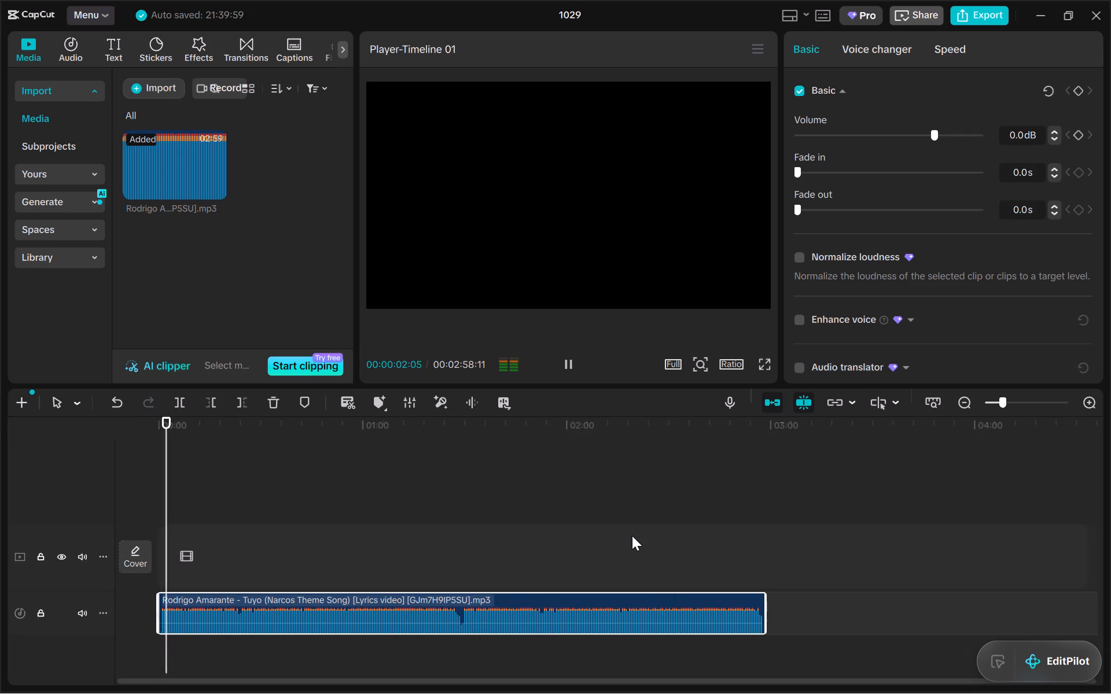
pyautogui.keyDown('ctrl'); pyautogui.scroll(6, 632, 536); pyautogui.keyUp('ctrl')
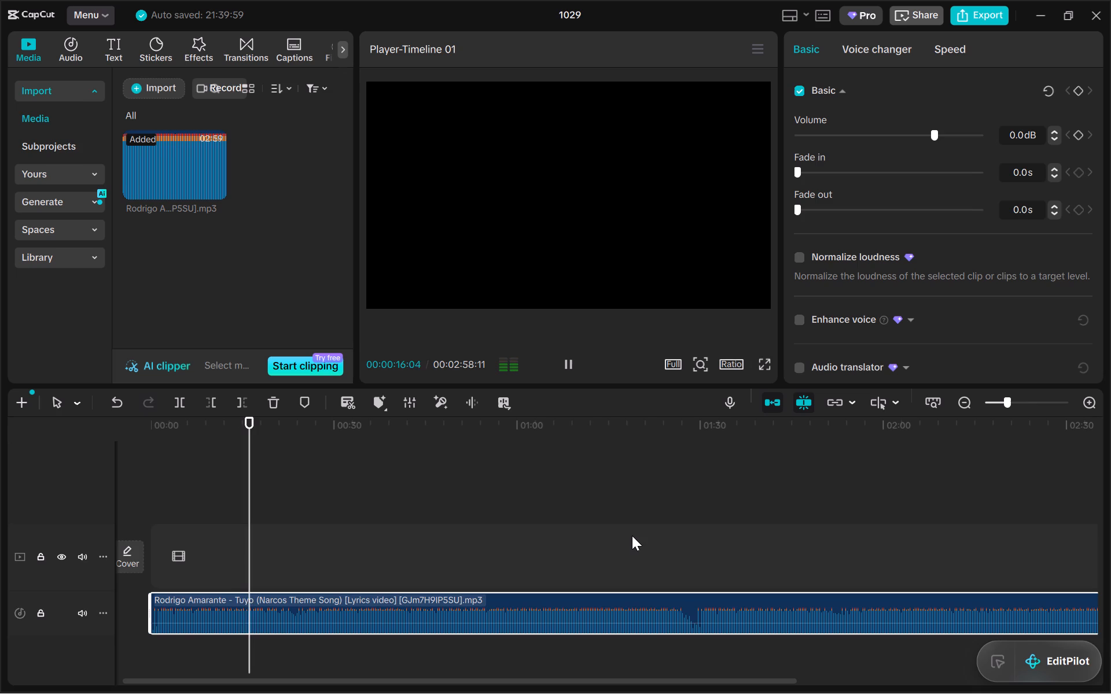
pyautogui.moveTo(632, 536); pyautogui.dragTo(578, 479)
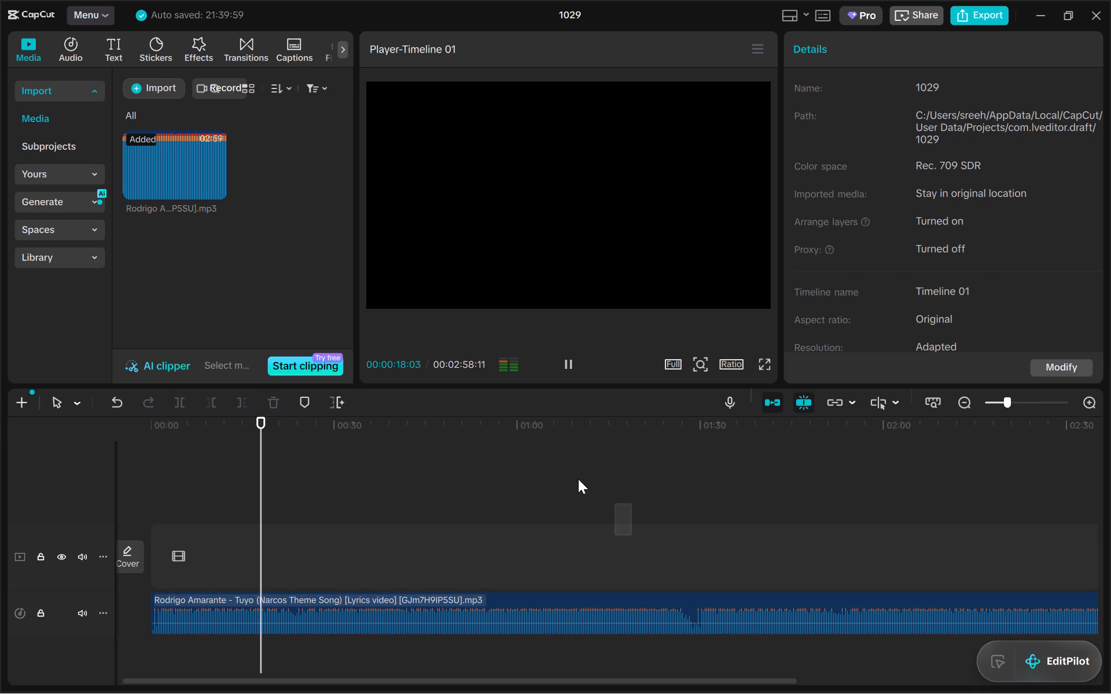
pyautogui.moveTo(578, 479); pyautogui.dragTo(560, 446)
pyautogui.click(560, 446)
pyautogui.press('space')
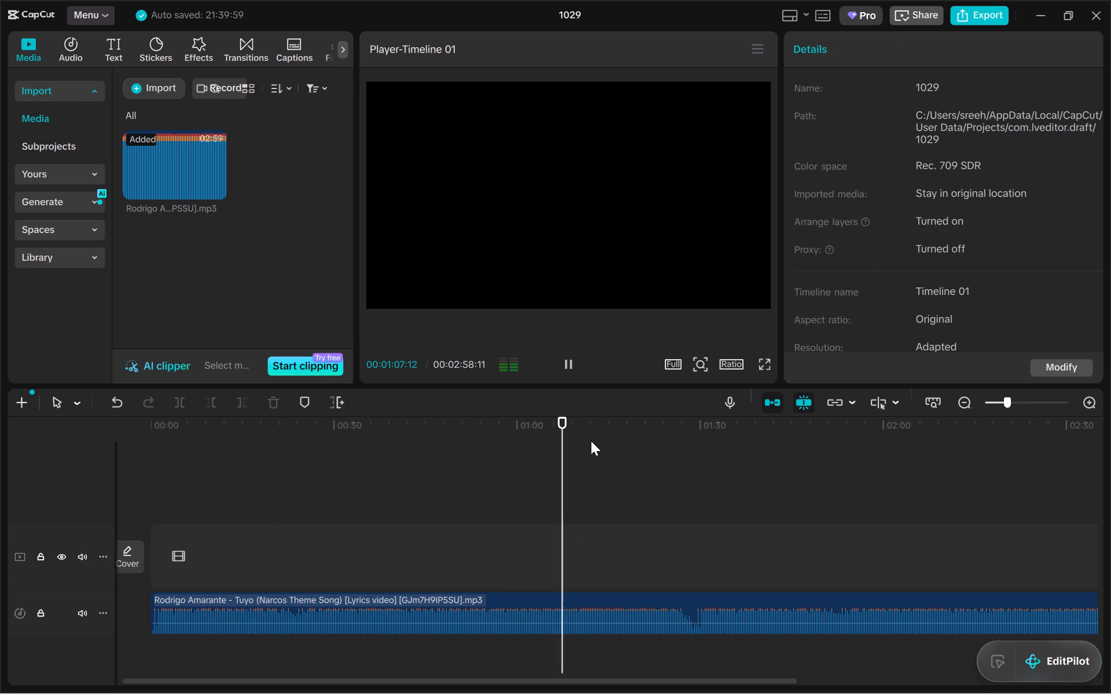
pyautogui.click(466, 423)
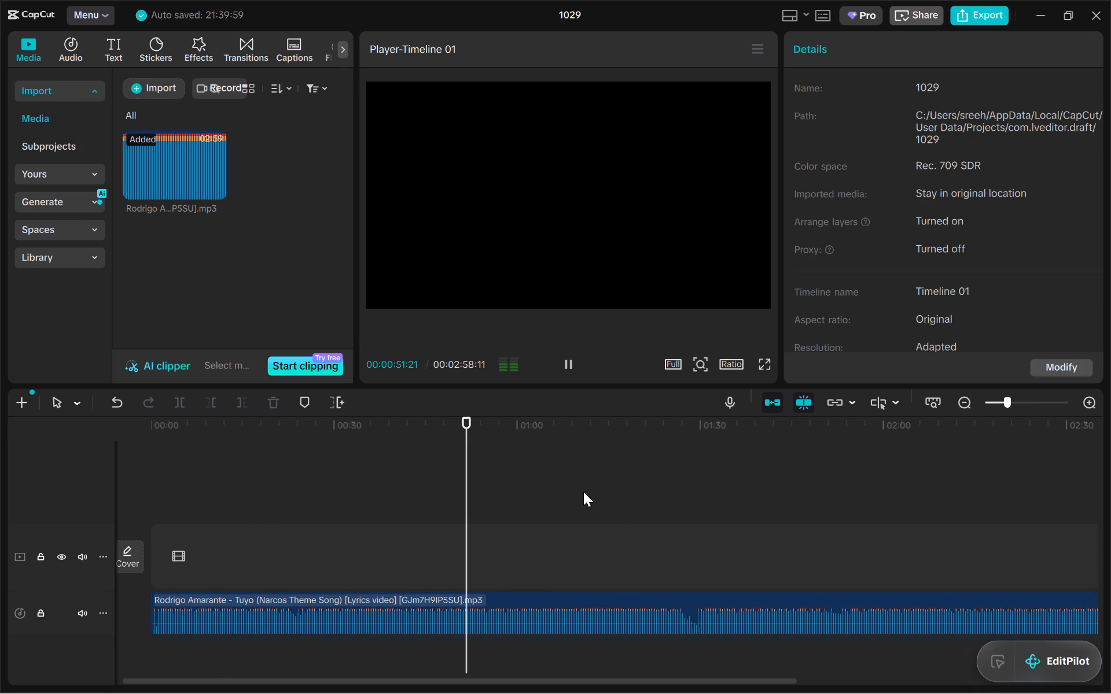
pyautogui.keyDown('ctrl'); pyautogui.scroll(5, 583, 492); pyautogui.keyUp('ctrl')
pyautogui.press('space')
pyautogui.keyDown('ctrl'); pyautogui.scroll(-1, 583, 492); pyautogui.keyUp('ctrl')
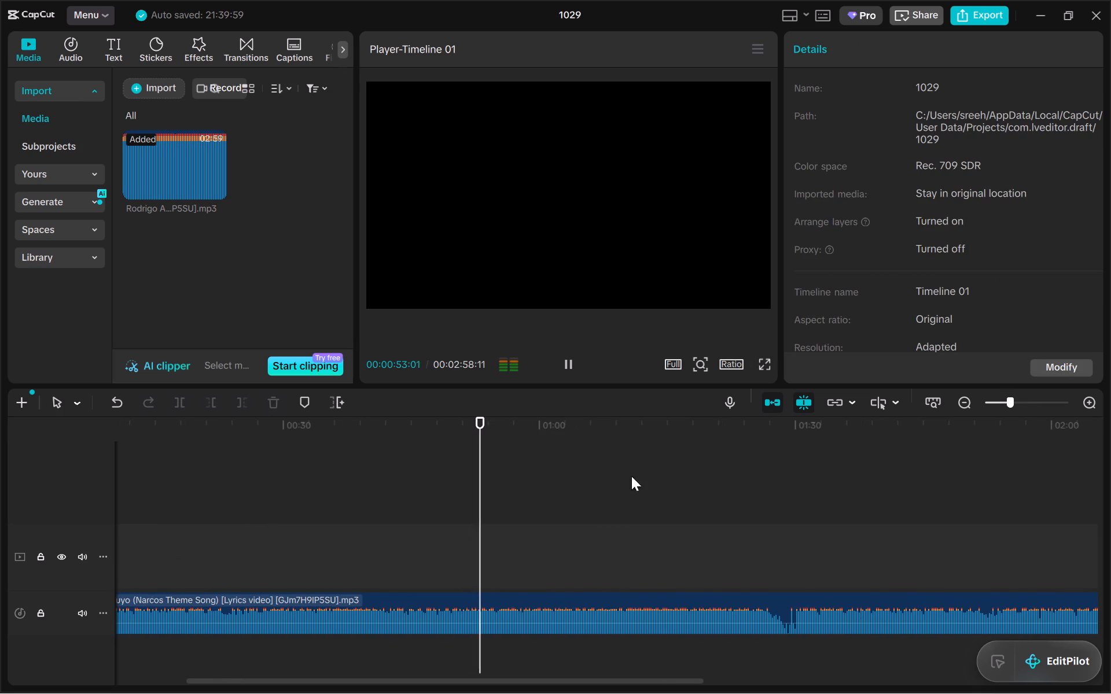
pyautogui.click(751, 427)
pyautogui.press('space')
pyautogui.press('space')
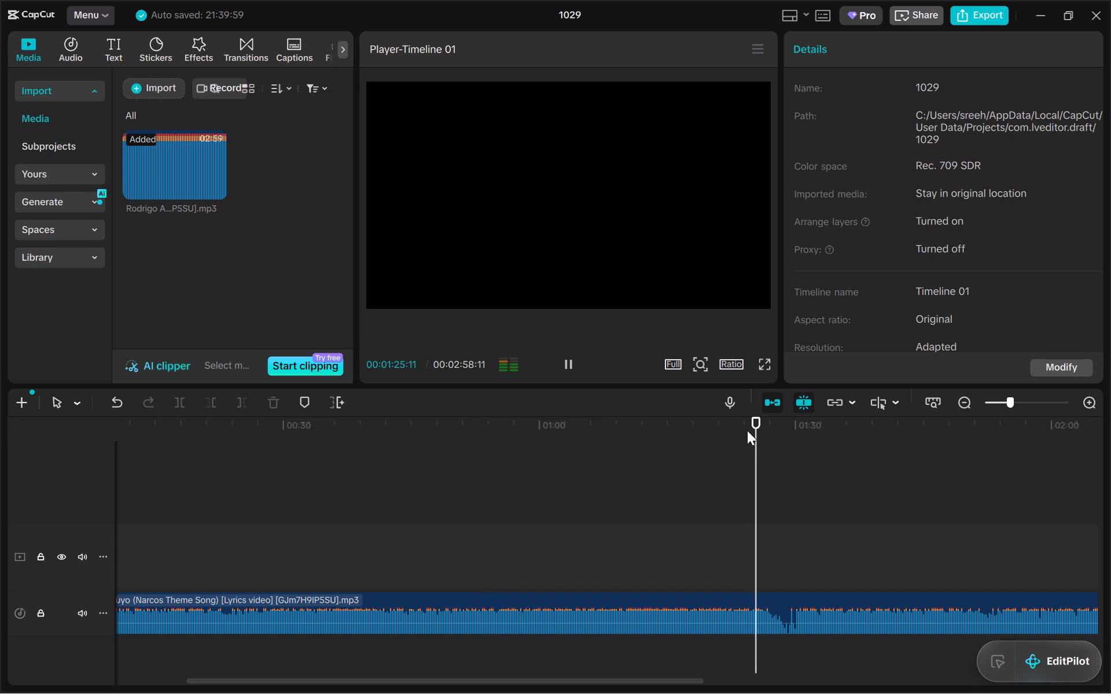
pyautogui.keyDown('ctrl'); pyautogui.scroll(8, 692, 486); pyautogui.keyUp('ctrl')
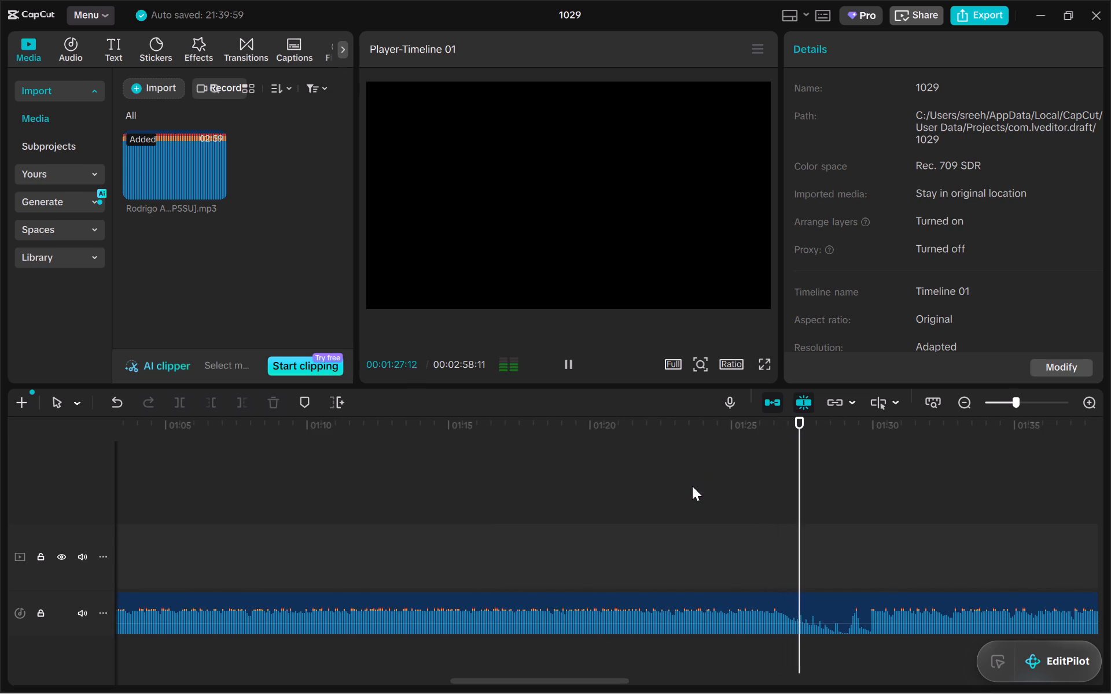
pyautogui.hscroll(-1, 692, 486)
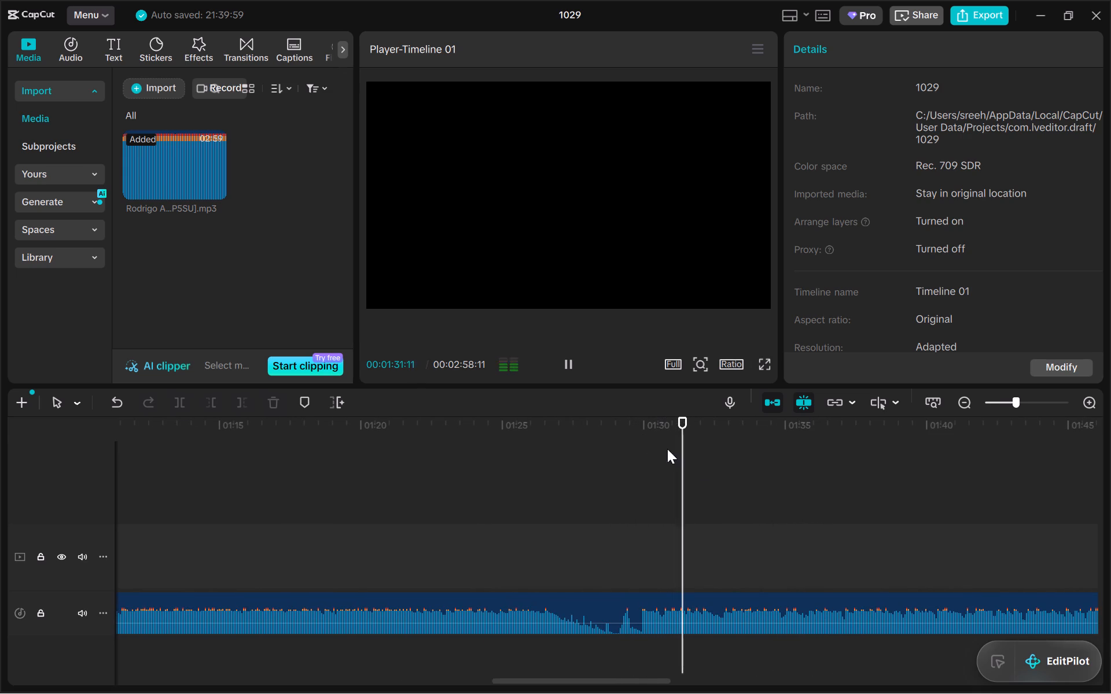
# Trim away the part of the Tuyo clip before 00:01:29:29, just after the quiet dip in the waveform.
pyautogui.click(628, 427)
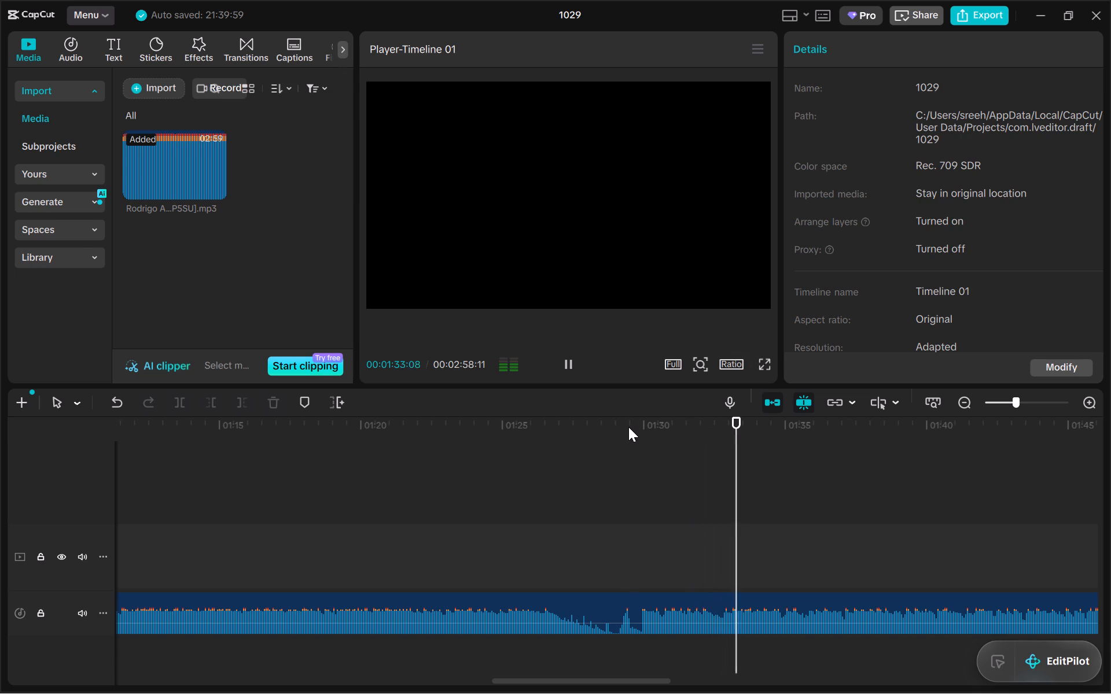
pyautogui.press('space')
pyautogui.press('space')
pyautogui.press('space')
pyautogui.press('Left')
pyautogui.press('Left')
pyautogui.press('Left')
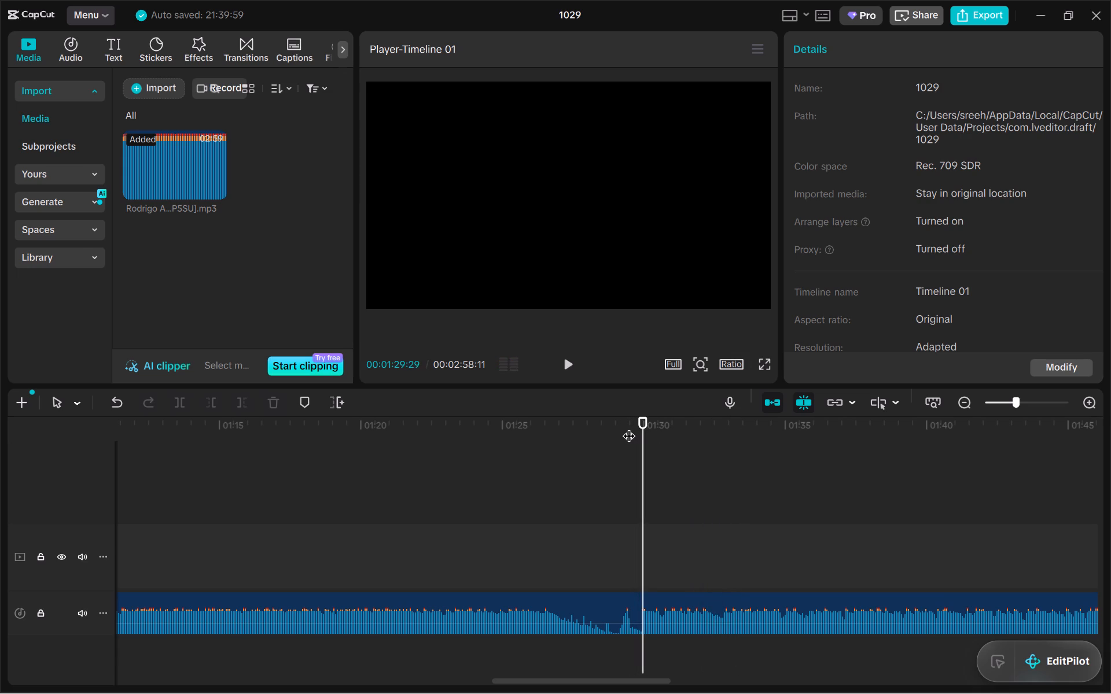
pyautogui.press('Left')
pyautogui.press('Left')
pyautogui.press('Left')
pyautogui.press('Left')
pyautogui.press('Left')
pyautogui.press('Right')
pyautogui.press('Right')
pyautogui.press('Right')
pyautogui.press('Right')
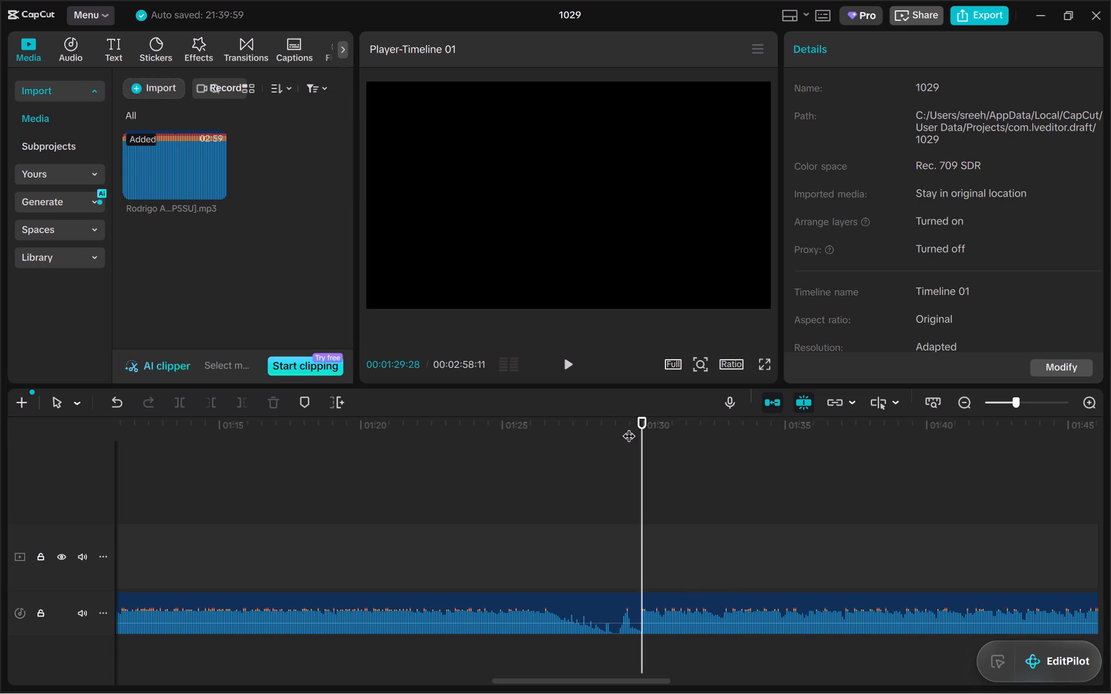
pyautogui.press('Right')
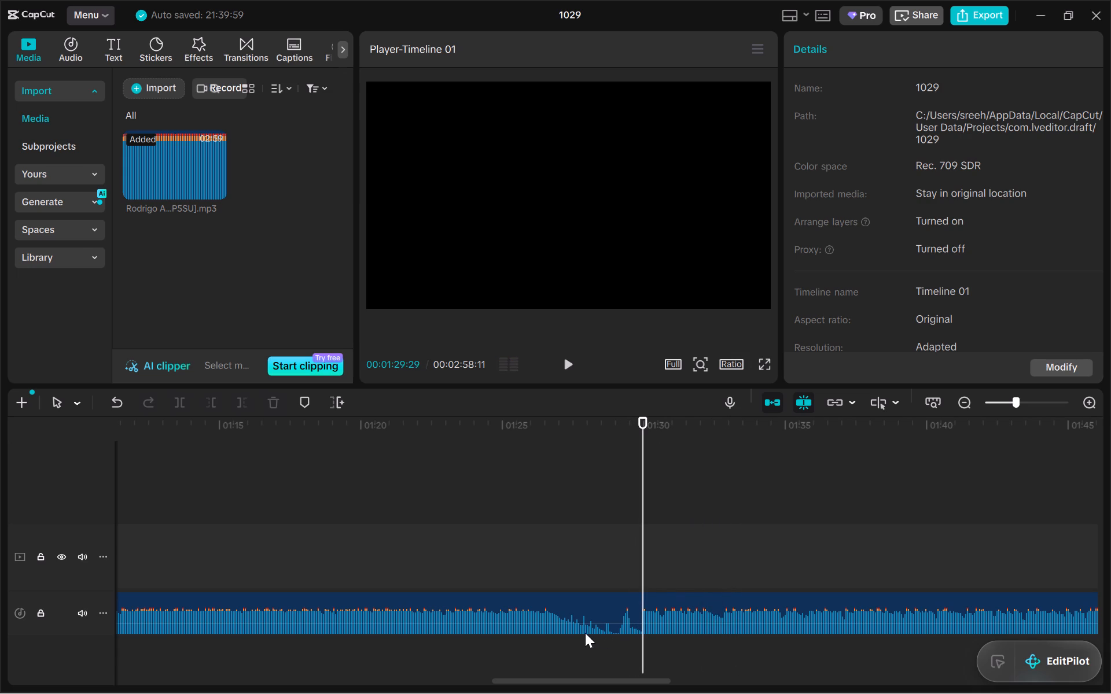
pyautogui.click(593, 617)
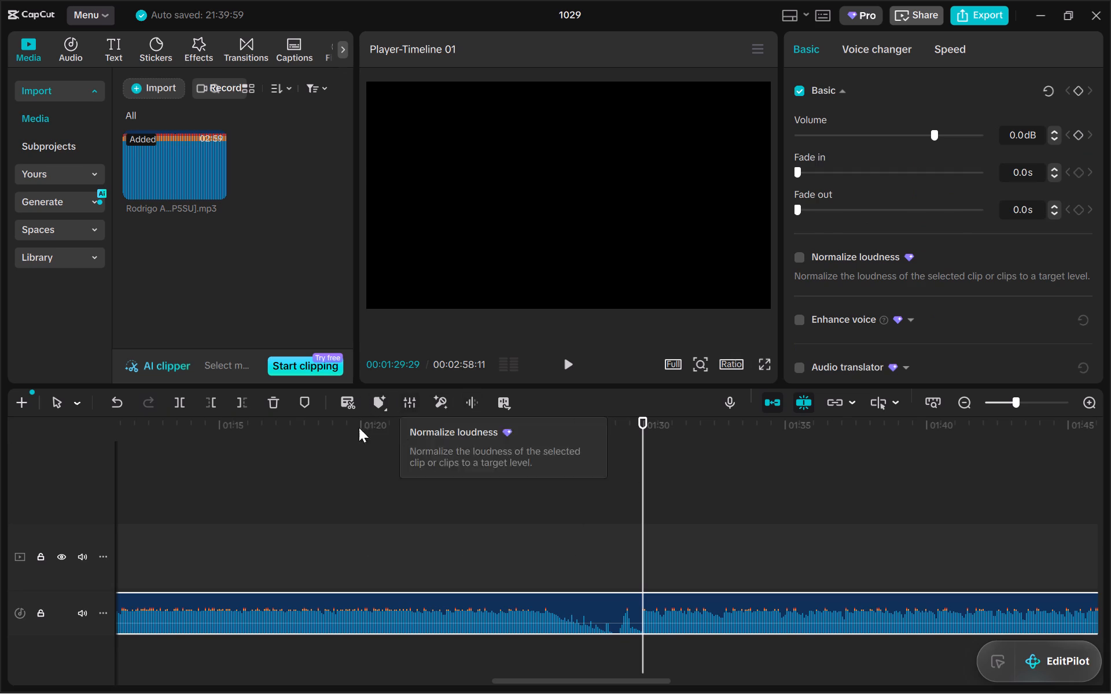
pyautogui.click(214, 403)
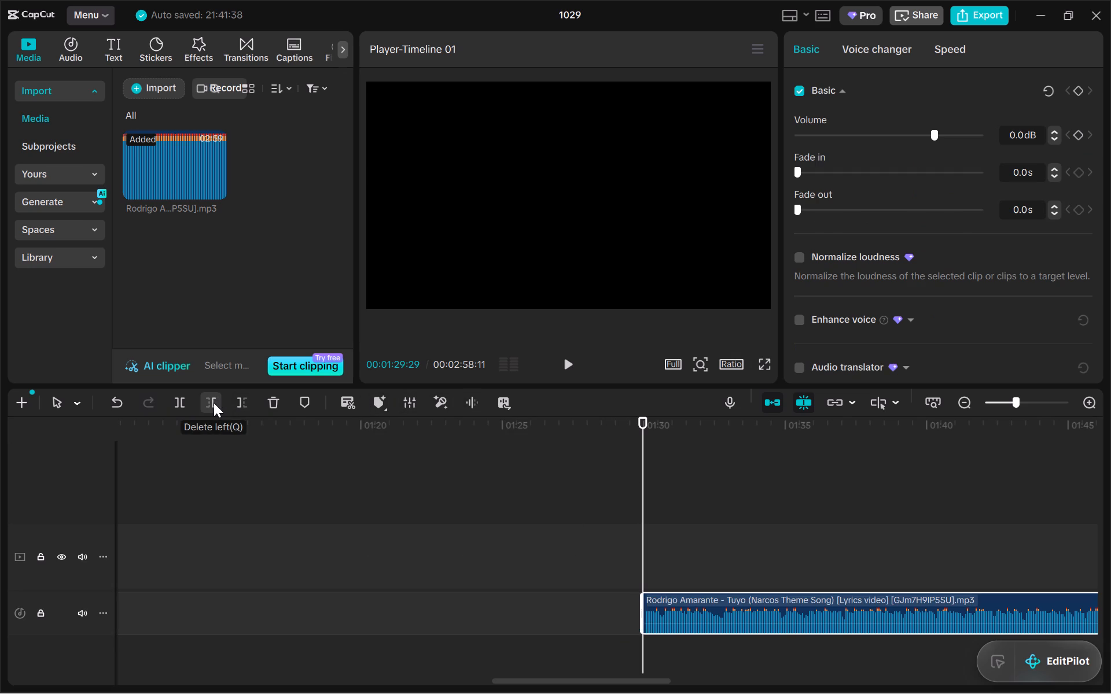
# Move the trimmed Tuyo clip to the start of the timeline at 00:00.
pyautogui.press('space')
pyautogui.press('space')
pyautogui.keyDown('ctrl'); pyautogui.scroll(-3, 445, 552); pyautogui.keyUp('ctrl')
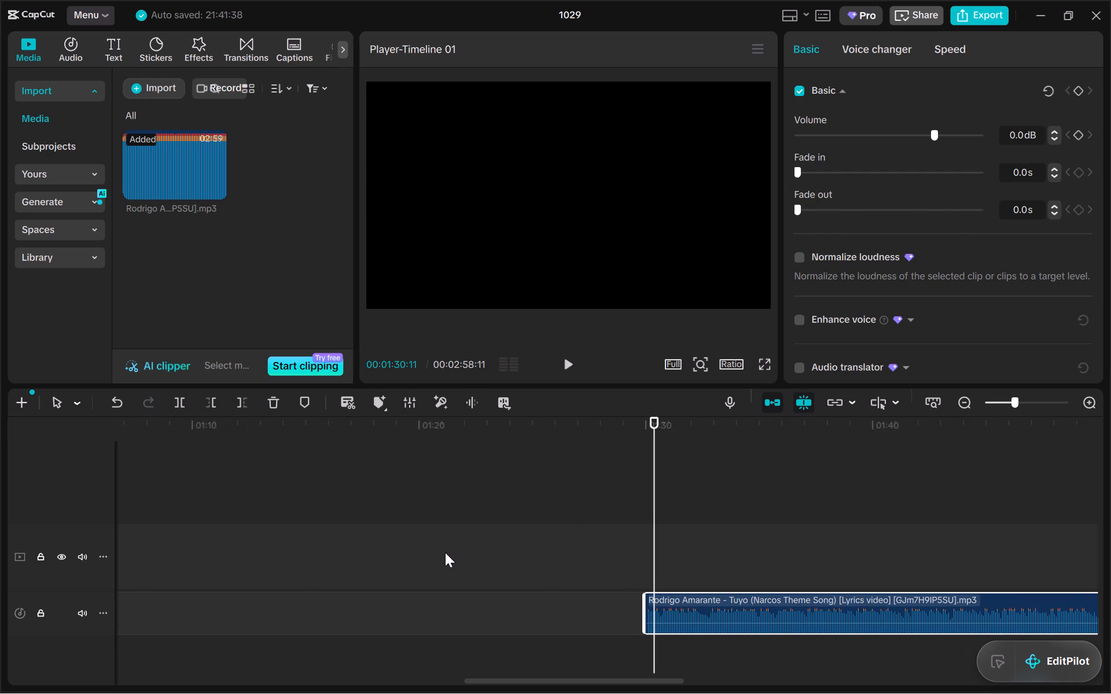
pyautogui.keyDown('ctrl'); pyautogui.scroll(-10, 445, 552); pyautogui.keyUp('ctrl')
pyautogui.moveTo(445, 552); pyautogui.dragTo(783, 693)
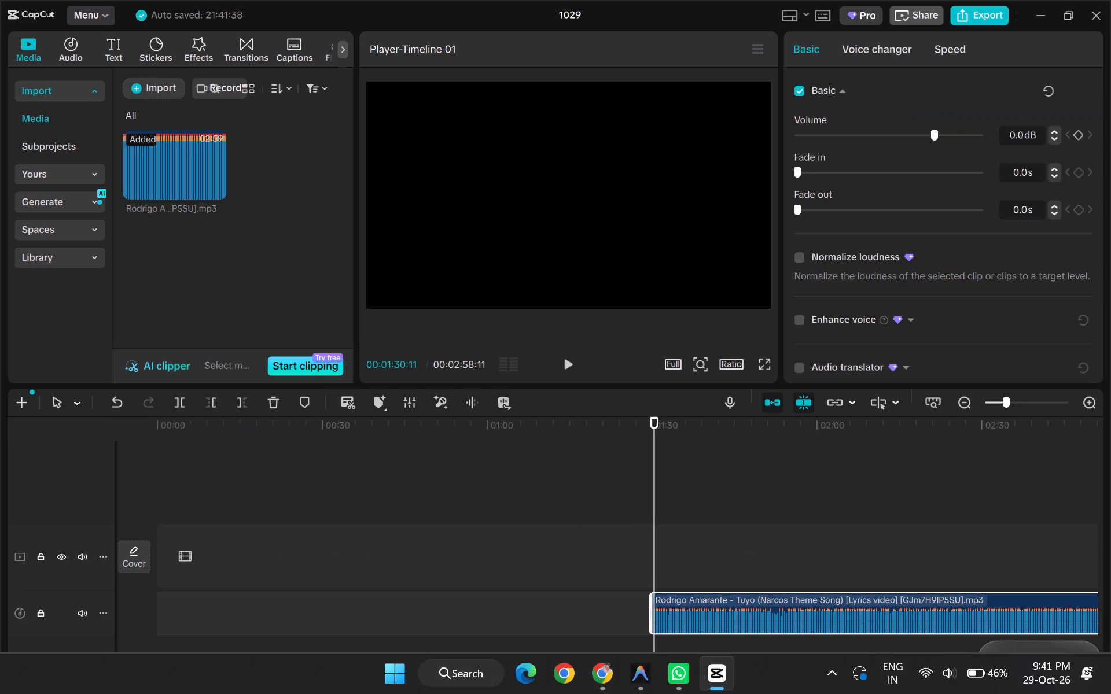
pyautogui.moveTo(855, 601); pyautogui.dragTo(270, 591)
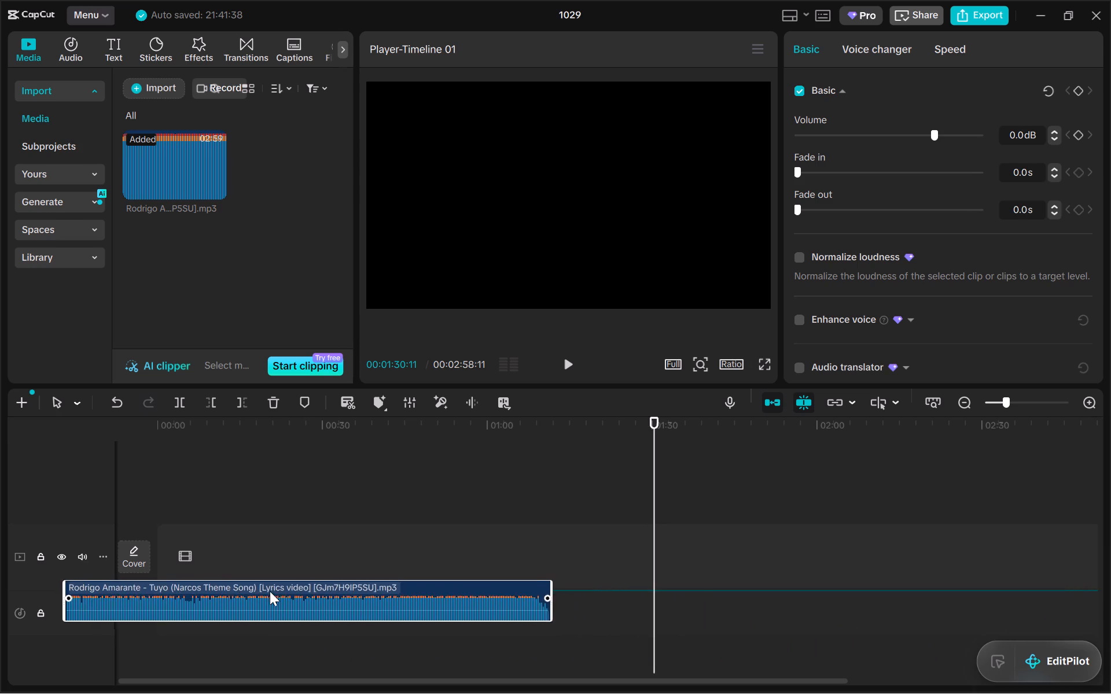
pyautogui.moveTo(270, 591); pyautogui.dragTo(349, 607)
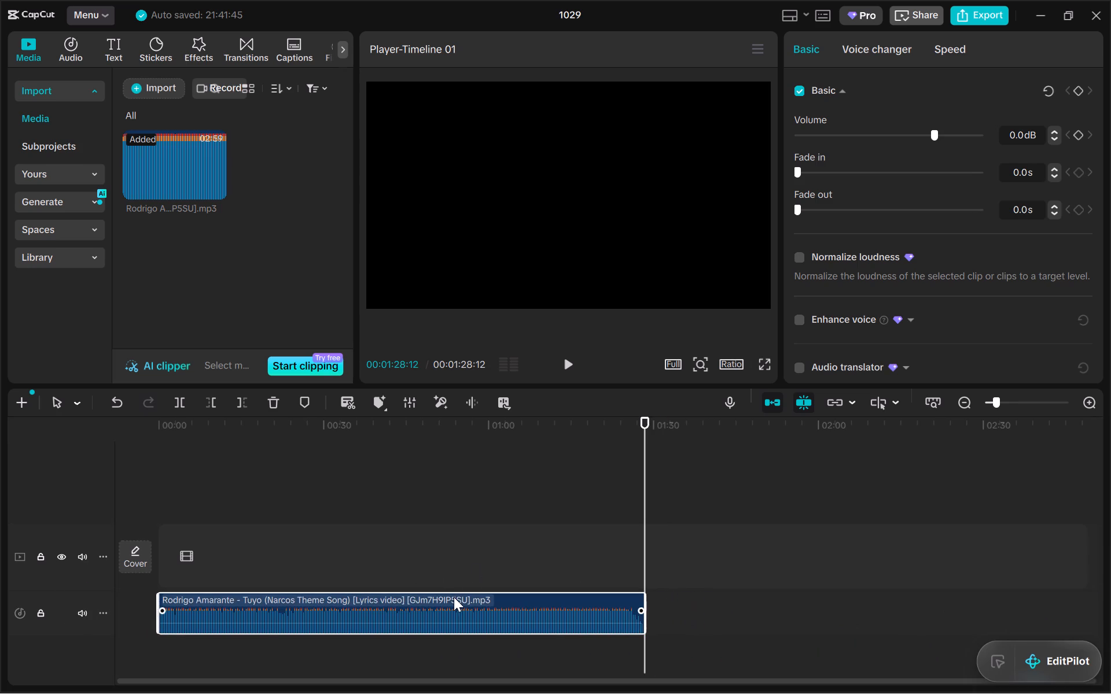
pyautogui.moveTo(453, 597); pyautogui.dragTo(407, 598)
# Play the trimmed Tuyo clip from the start of the timeline to check how it opens.
pyautogui.click(610, 415)
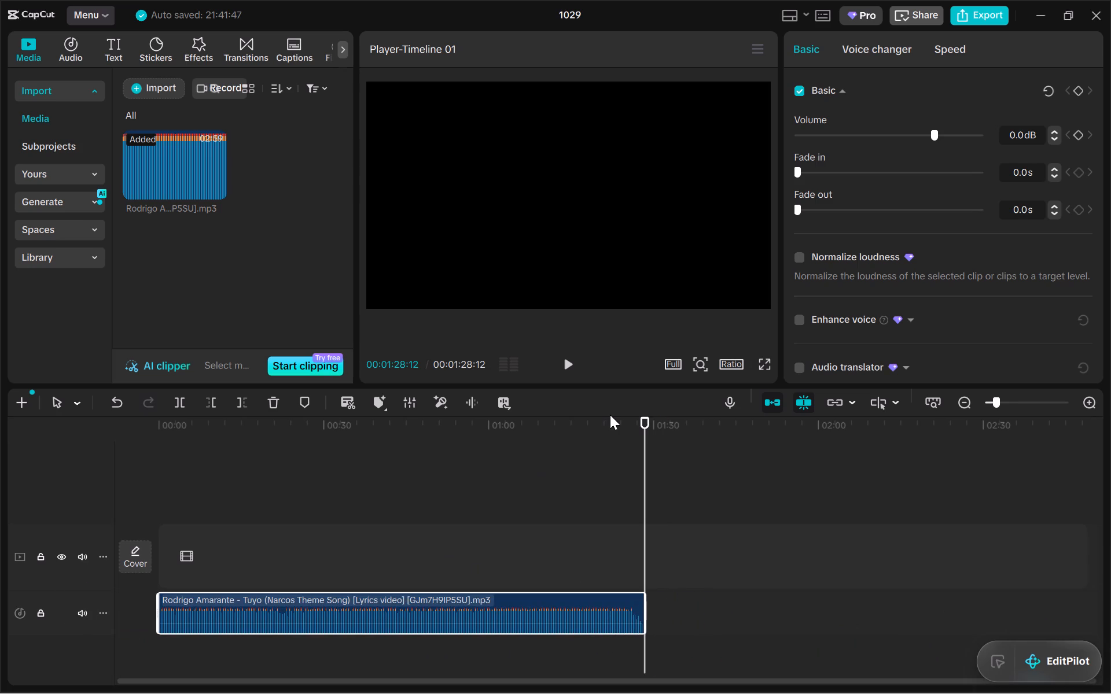
pyautogui.click(610, 415)
pyautogui.click(606, 427)
pyautogui.moveTo(606, 427); pyautogui.dragTo(71, 445)
pyautogui.press('space')
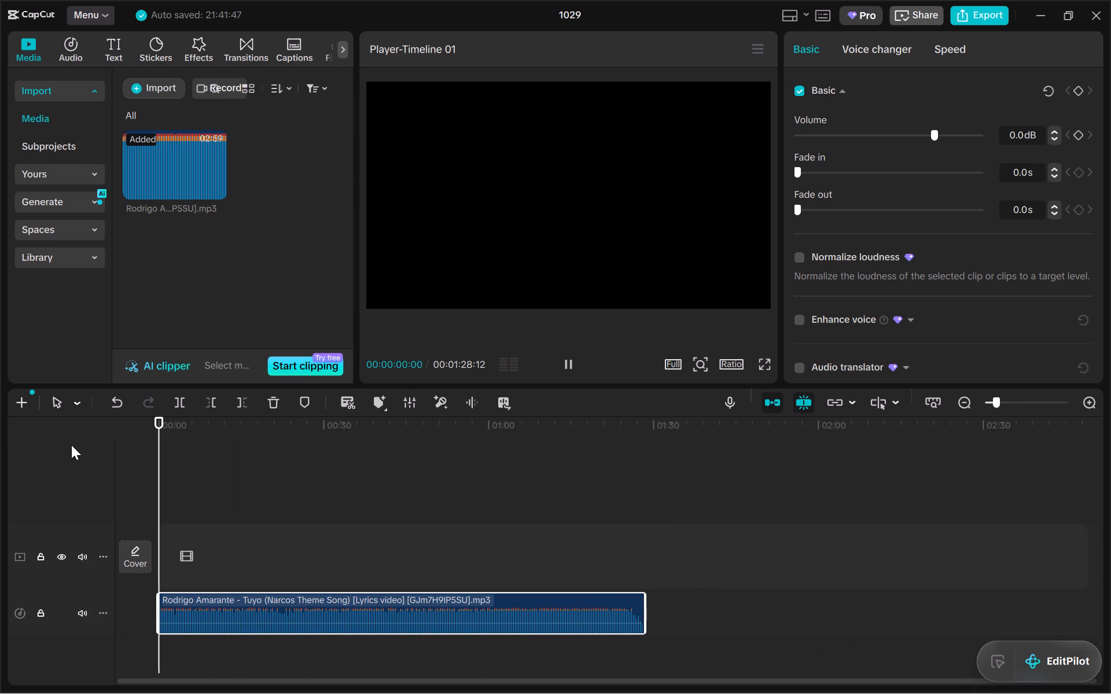
pyautogui.keyDown('ctrl'); pyautogui.scroll(5, 417, 484); pyautogui.keyUp('ctrl')
pyautogui.click(527, 508)
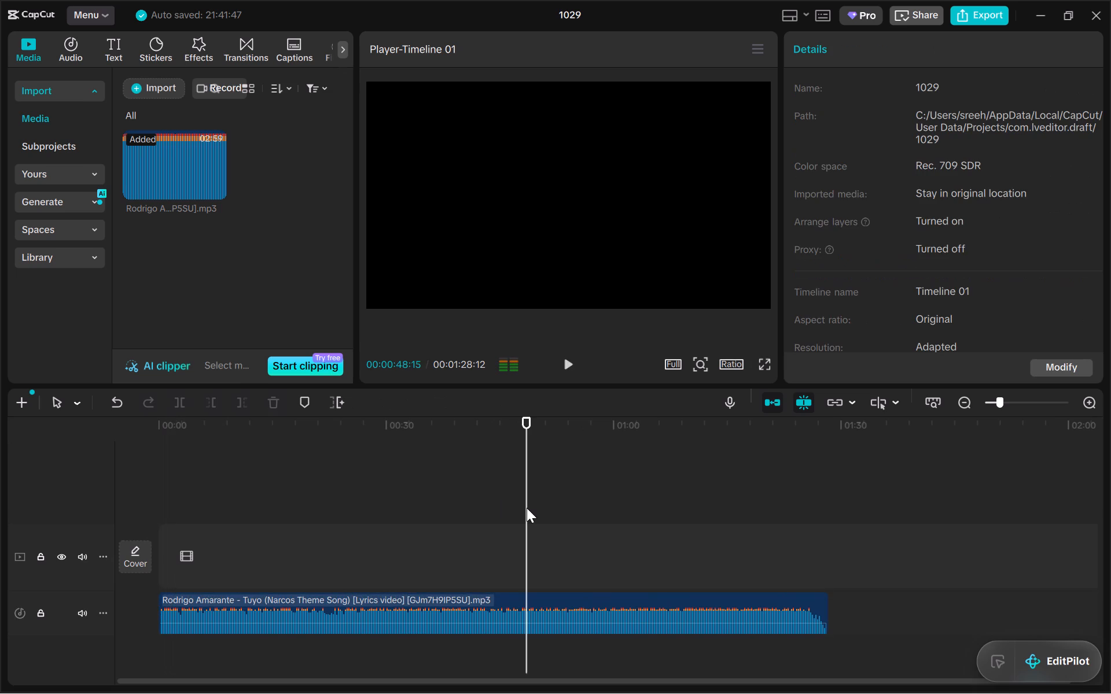
pyautogui.press('space')
pyautogui.moveTo(516, 422); pyautogui.dragTo(49, 422)
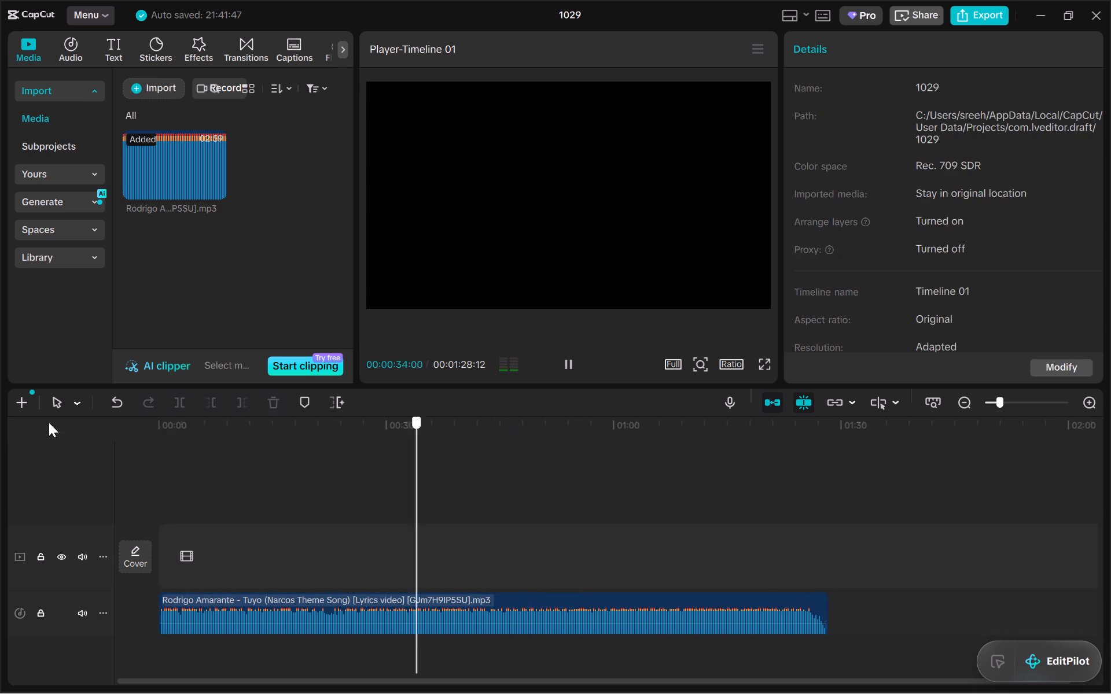
pyautogui.moveTo(49, 422); pyautogui.dragTo(0, 423)
pyautogui.press('space')
pyautogui.press('space')
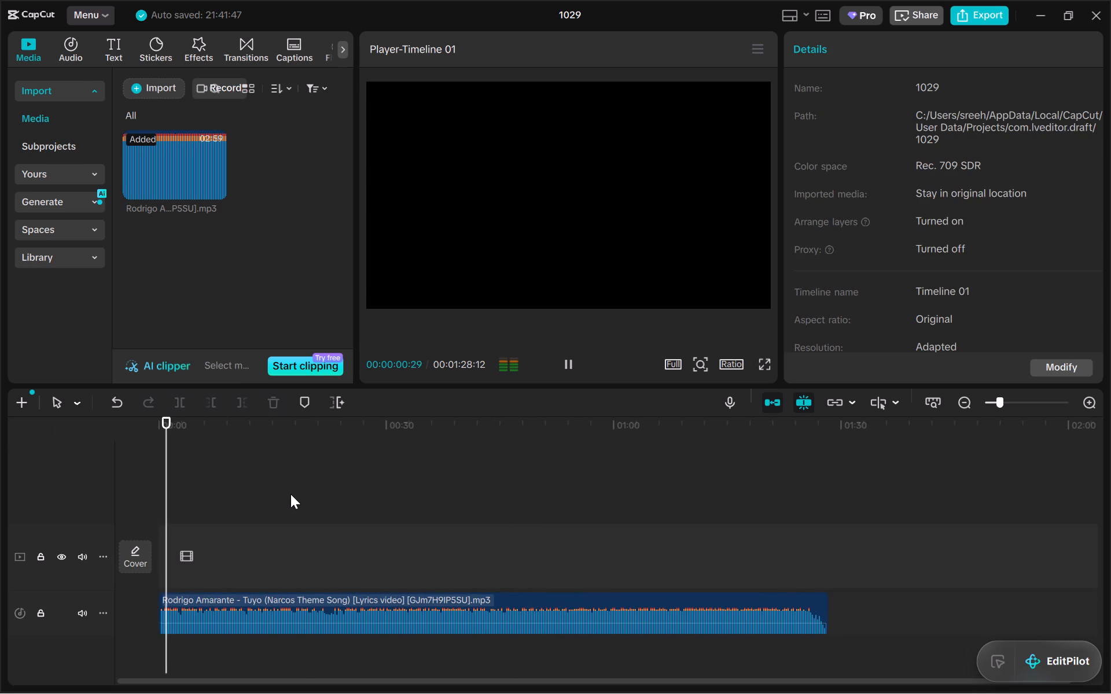
# Add a 2.0 s fade-in to the start of the Tuyo clip.
pyautogui.keyDown('ctrl'); pyautogui.scroll(15, 290, 494); pyautogui.keyUp('ctrl')
pyautogui.keyDown('ctrl'); pyautogui.scroll(7, 290, 494); pyautogui.keyUp('ctrl')
pyautogui.hscroll(8, 290, 494)
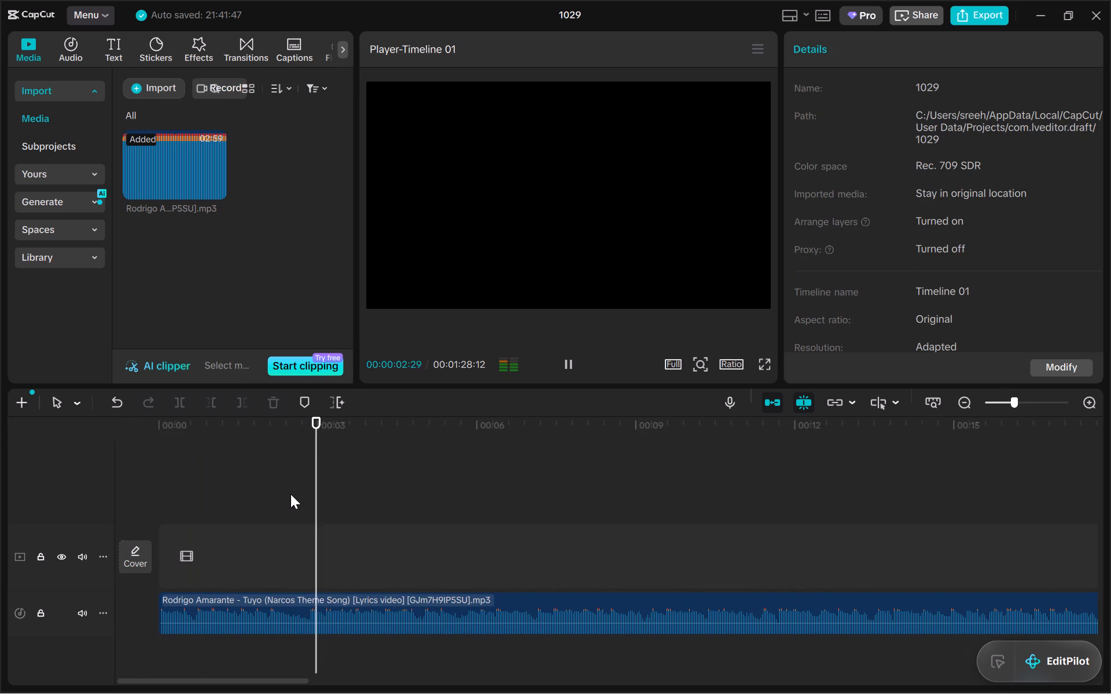
pyautogui.moveTo(161, 612); pyautogui.dragTo(192, 603)
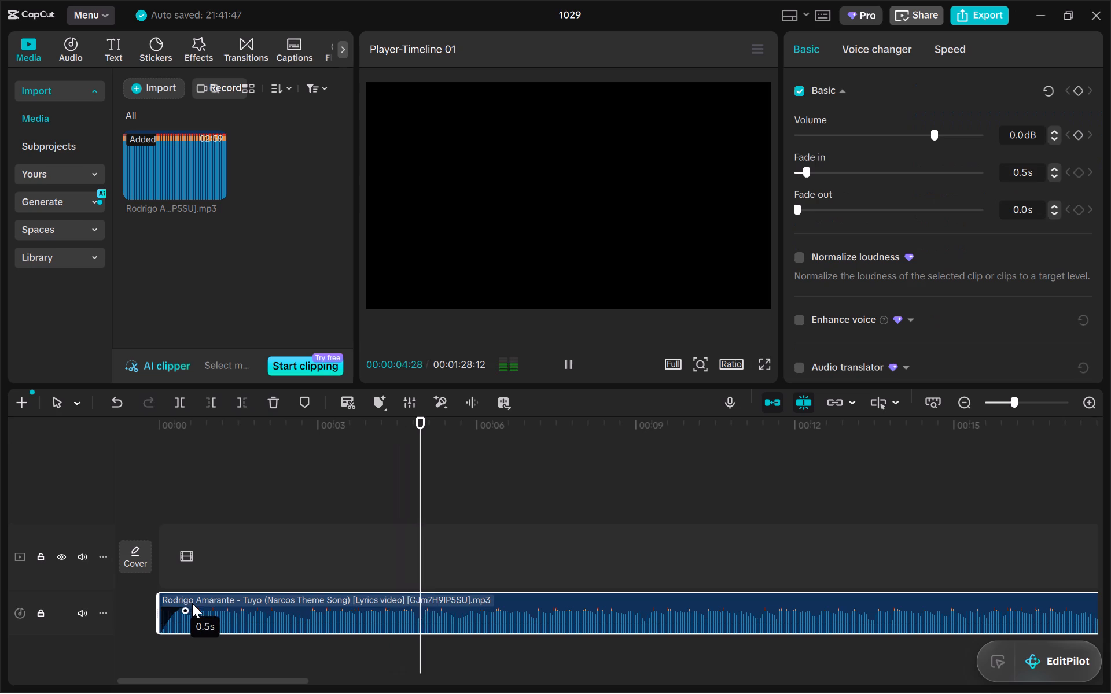
pyautogui.moveTo(192, 603); pyautogui.dragTo(255, 610)
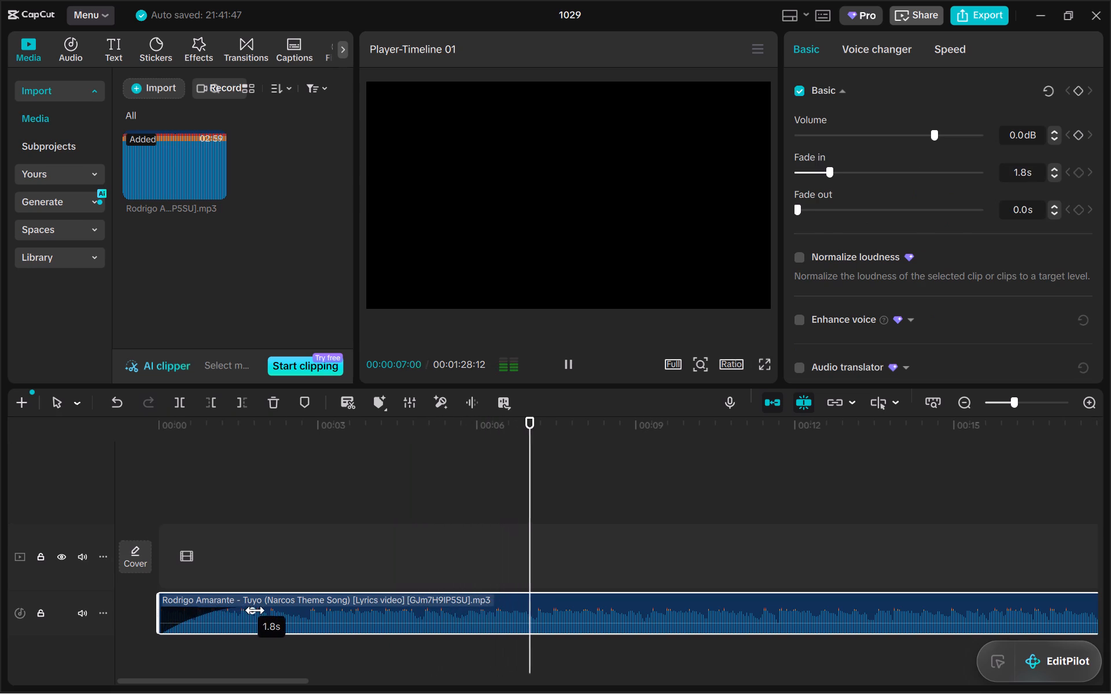
pyautogui.moveTo(255, 610); pyautogui.dragTo(271, 610)
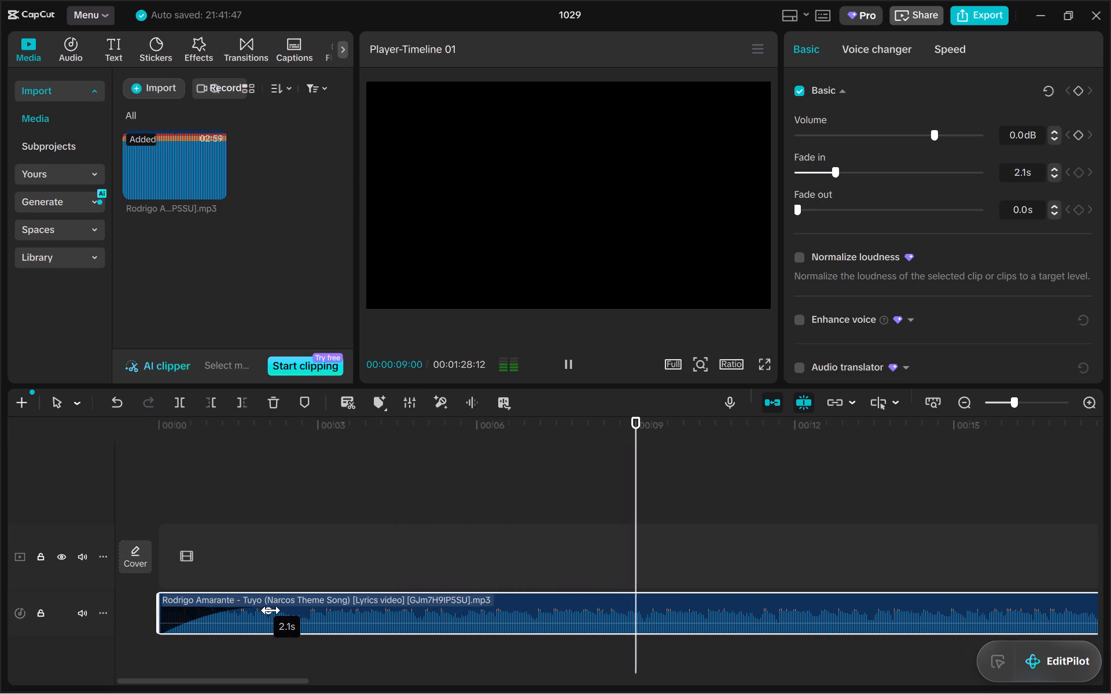
pyautogui.moveTo(271, 610); pyautogui.dragTo(267, 610)
# Play the Tuyo clip from the start of the timeline and listen through its first minute to check the fade-in.
pyautogui.click(455, 437)
pyautogui.moveTo(455, 437); pyautogui.dragTo(10, 472)
pyautogui.press('space')
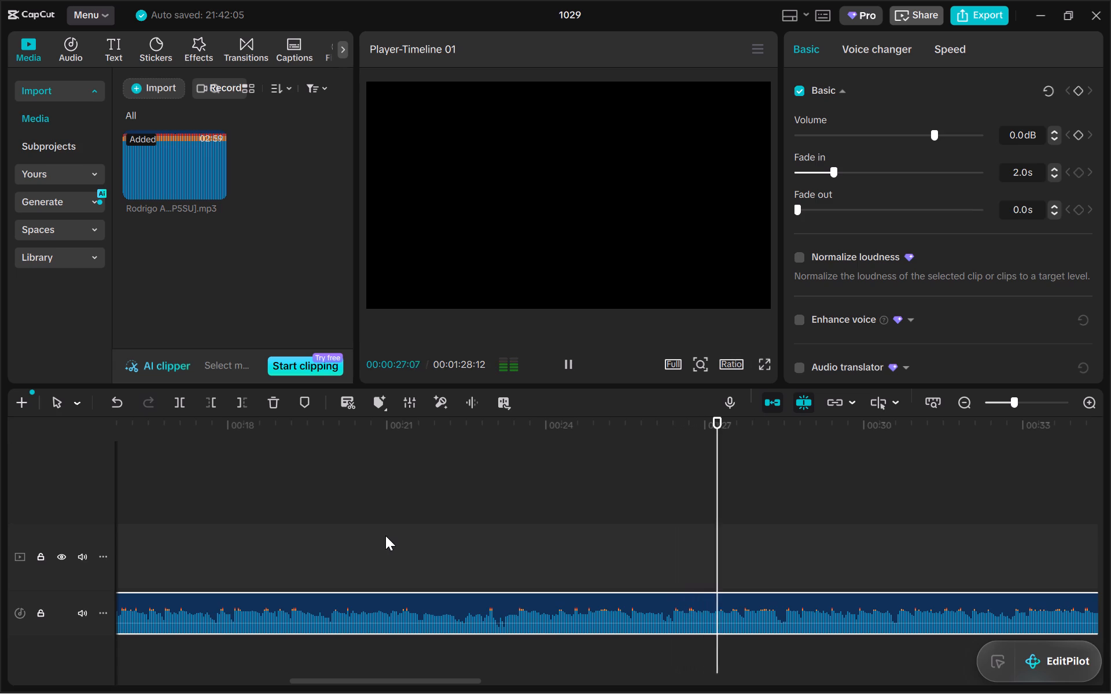
pyautogui.hscroll(-2, 385, 536)
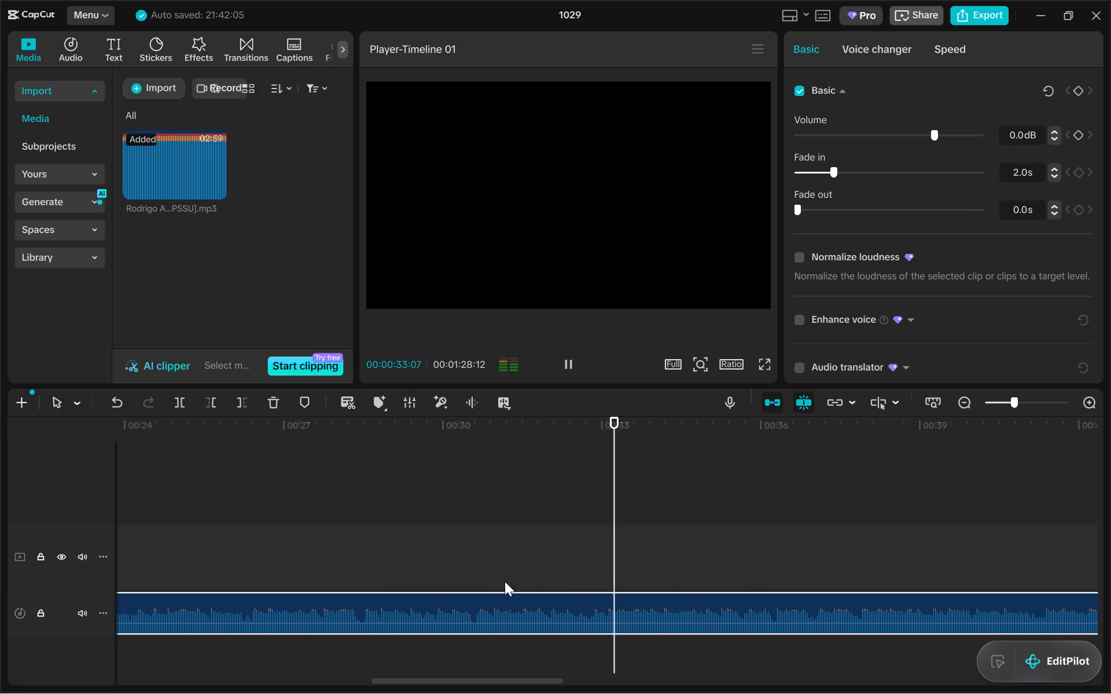
pyautogui.hscroll(-1, 543, 510)
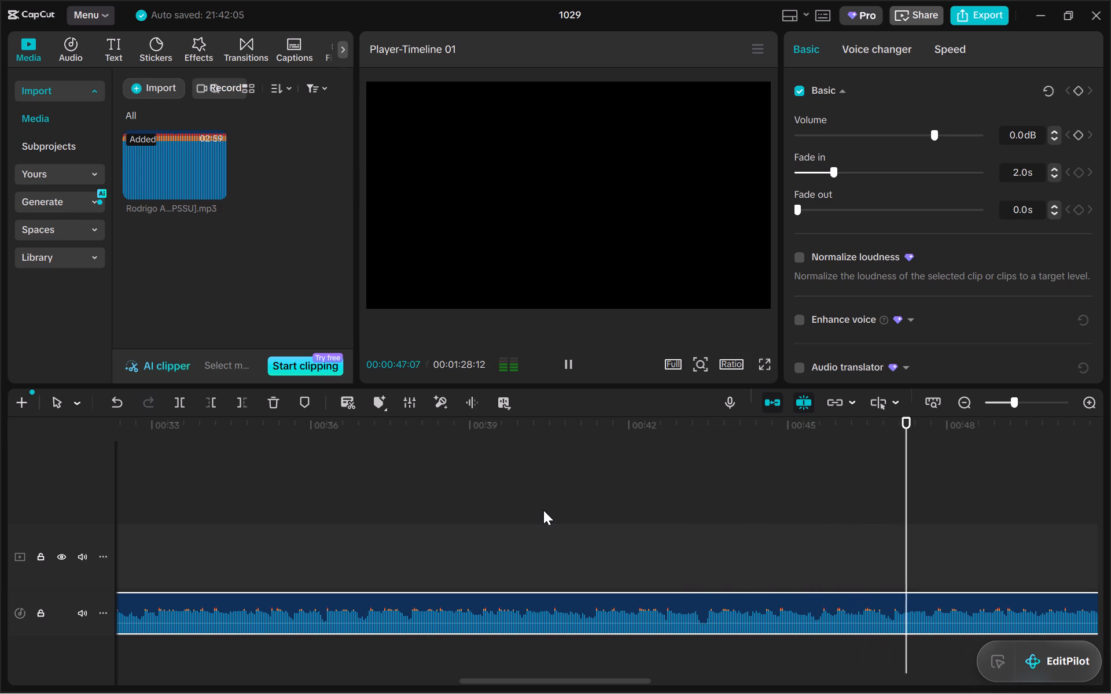
pyautogui.hscroll(-3, 543, 510)
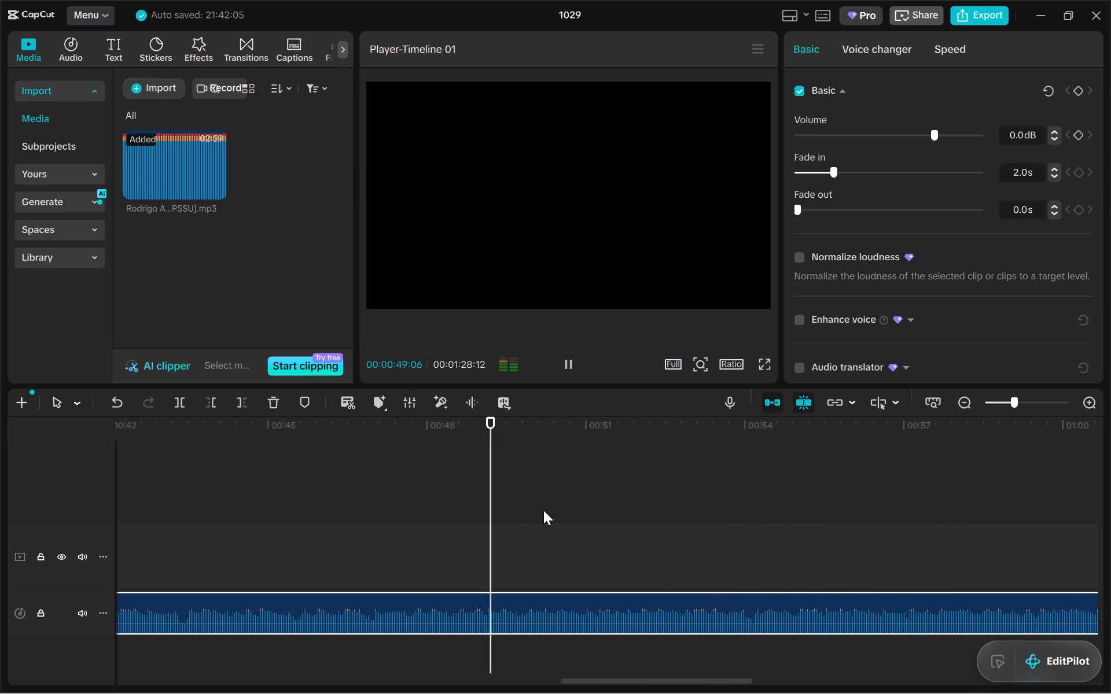
pyautogui.hscroll(-2, 543, 510)
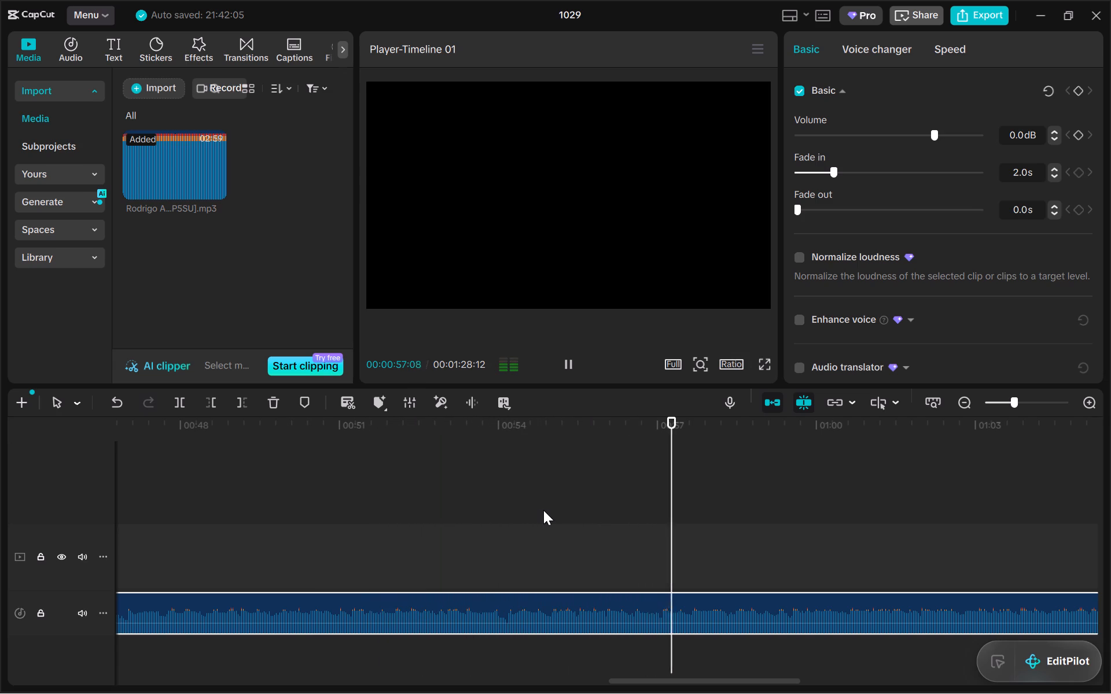
pyautogui.hscroll(-1, 543, 510)
# Skip playback ahead to about 01:05 and about 01:08, examine the waveform through the clip's end, and pause playback.
pyautogui.click(568, 494)
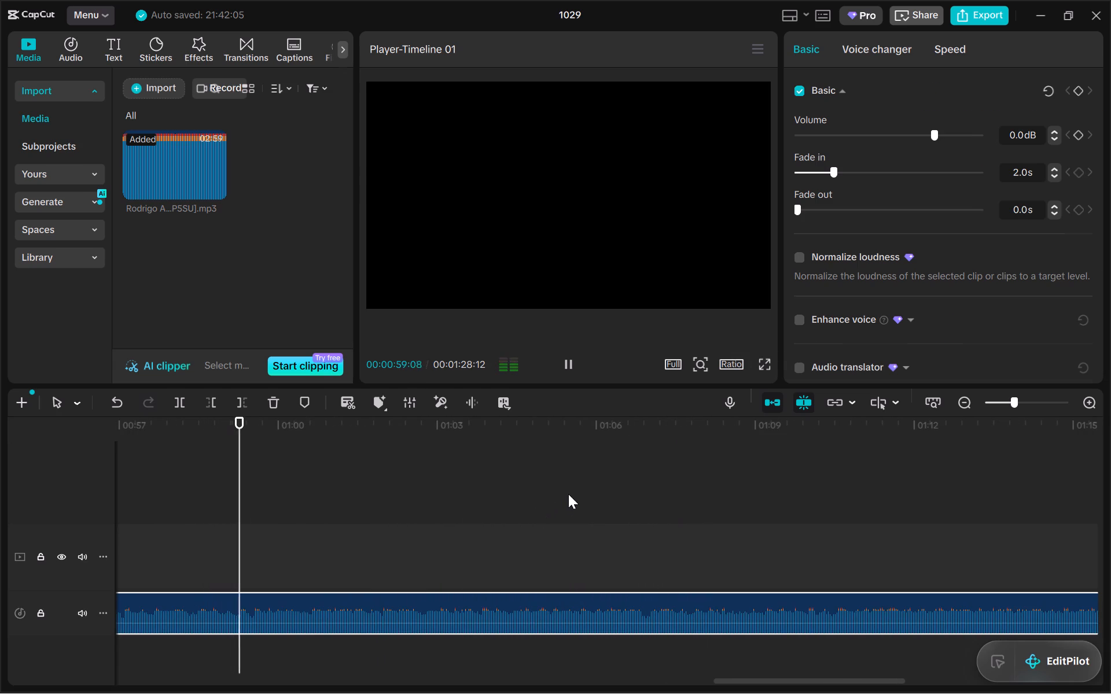
pyautogui.press('space')
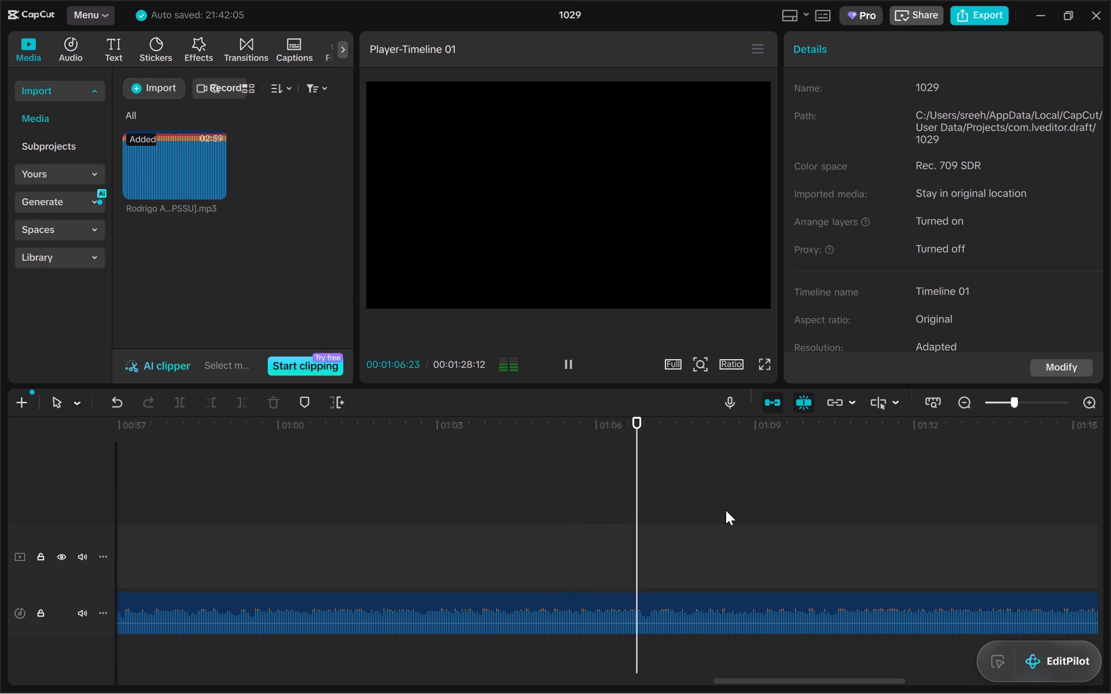
pyautogui.click(726, 510)
pyautogui.press('space')
pyautogui.hscroll(-1, 726, 510)
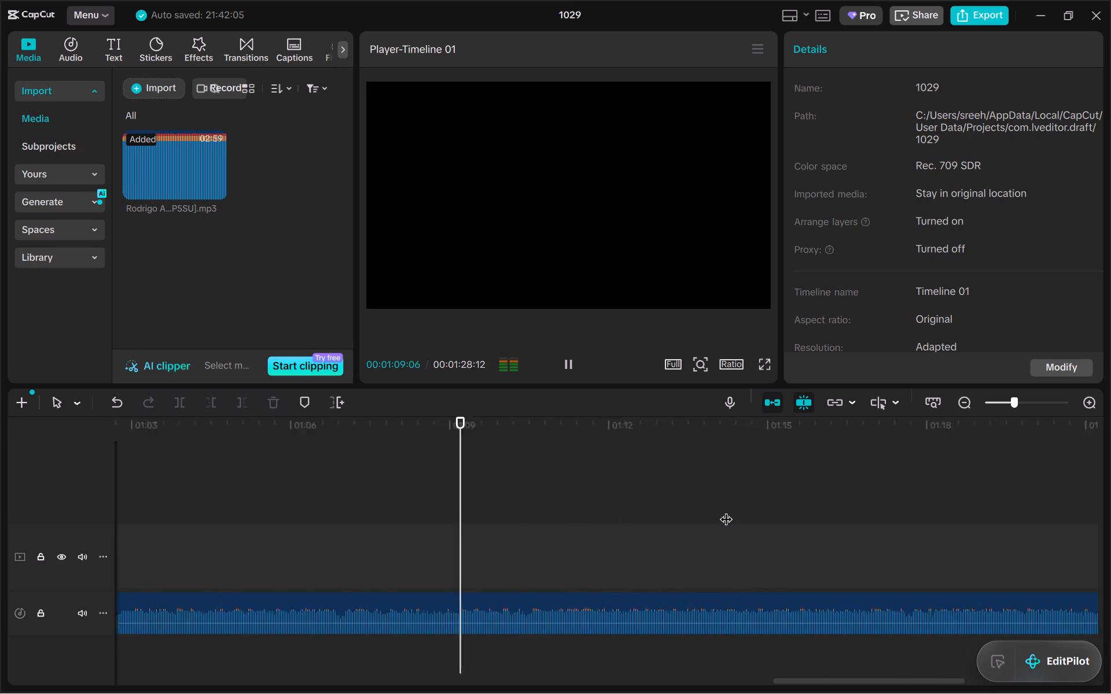
pyautogui.hscroll(-4, 726, 510)
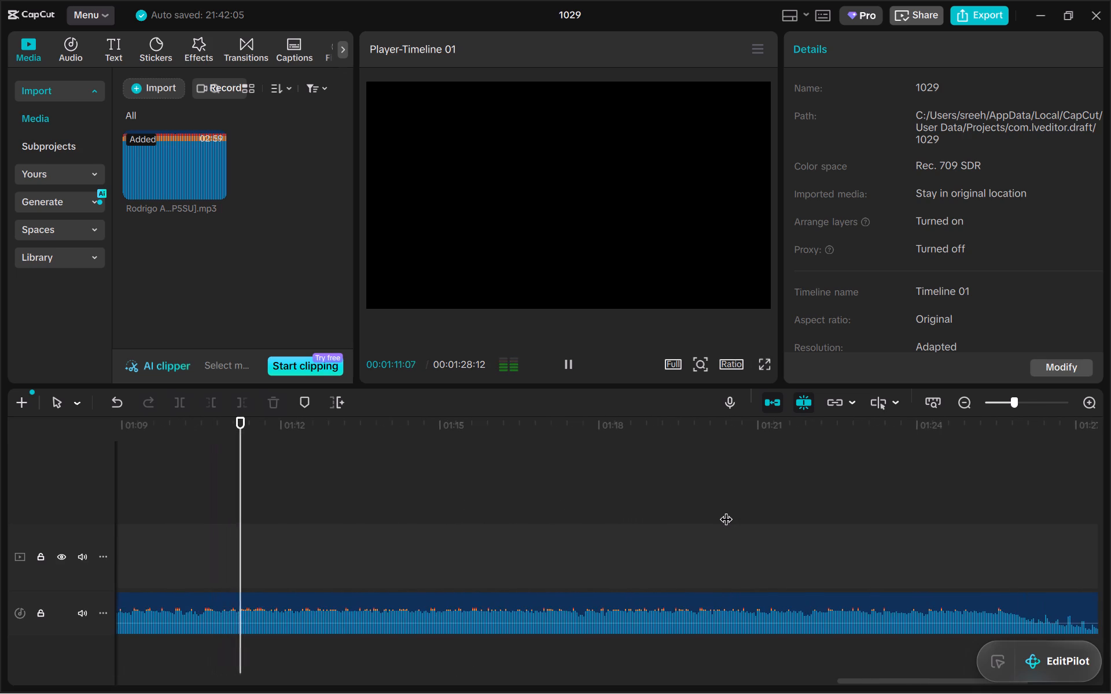
pyautogui.hscroll(-2, 726, 510)
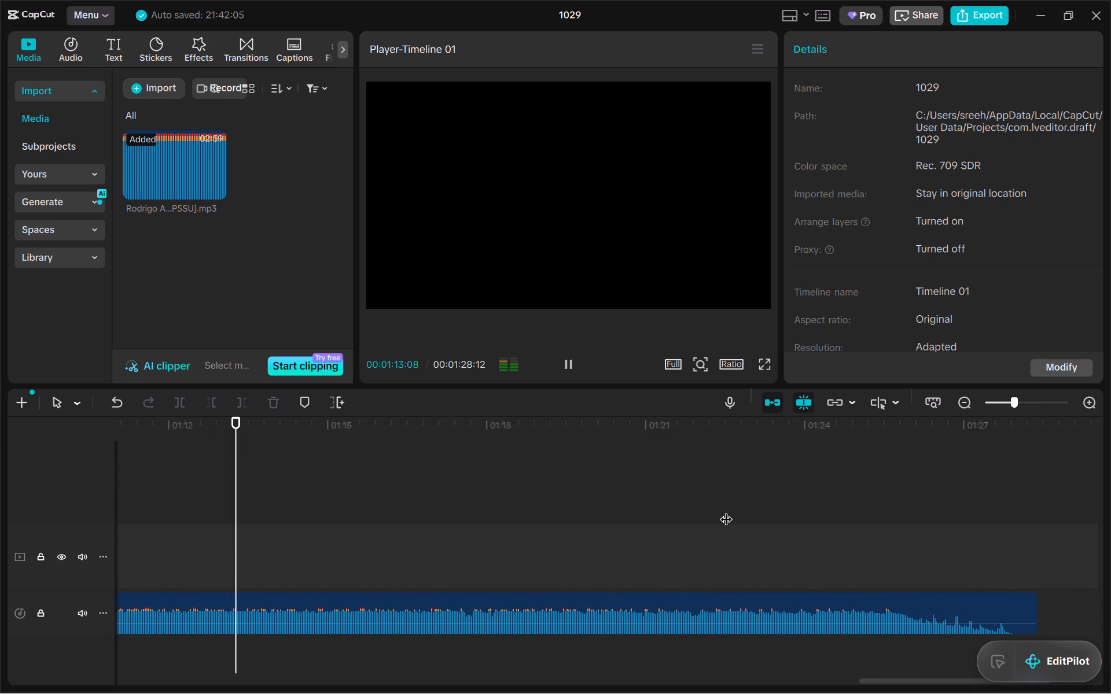
pyautogui.hotkey('alt', 'Tab')
pyautogui.hotkey('alt', 'Tab')
pyautogui.press('space')
# Switch to Chrome and open the ChatGPT conversation on resetting the database while preserving owners.
pyautogui.hotkey('alt', 'Tab')
pyautogui.hotkey('alt', 'Tab')
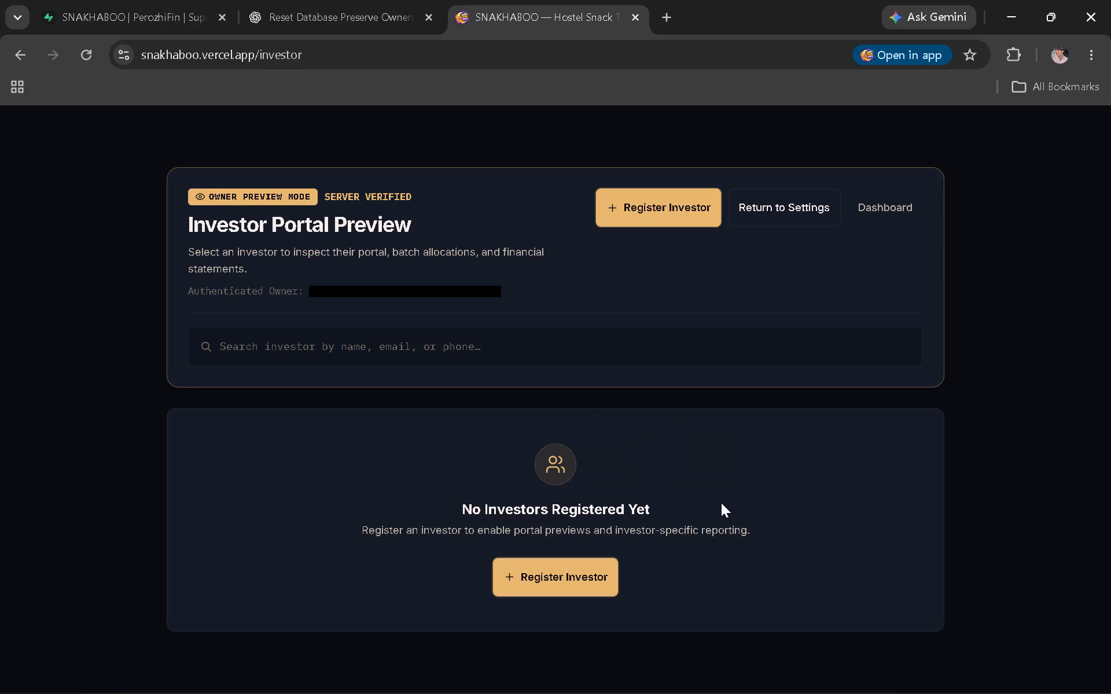
pyautogui.click(377, 0)
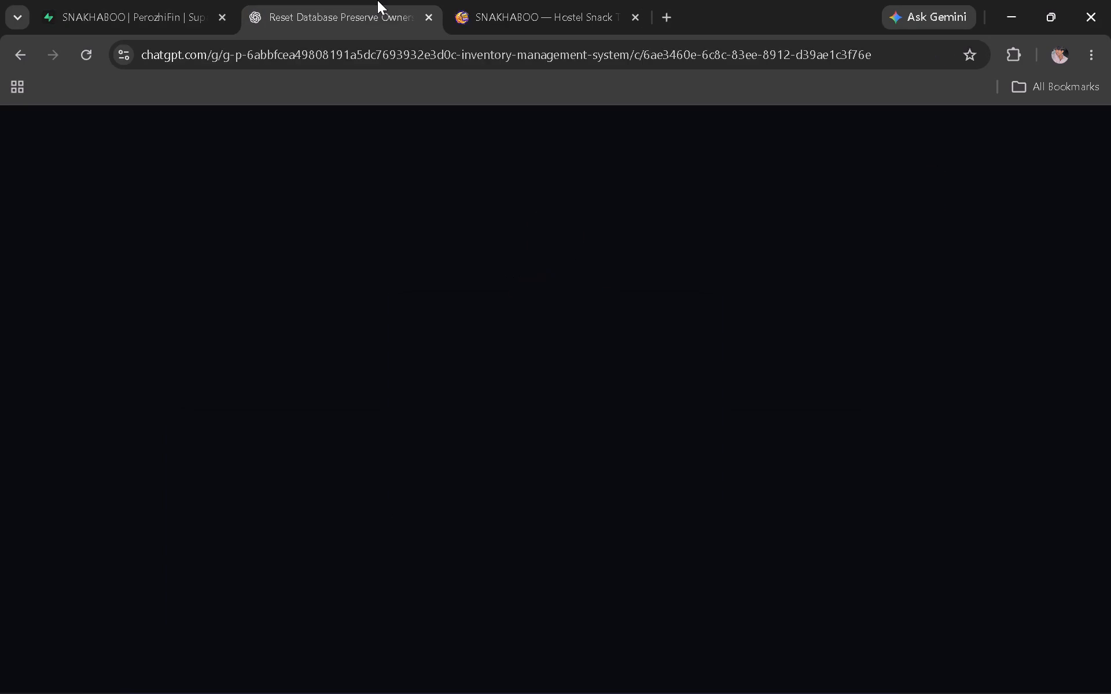
# Switch from Chrome to the SNAKHABOO project in Antigravity IDE.
pyautogui.hotkey('alt', 'Tab')
pyautogui.hotkey('alt', 'Tab')
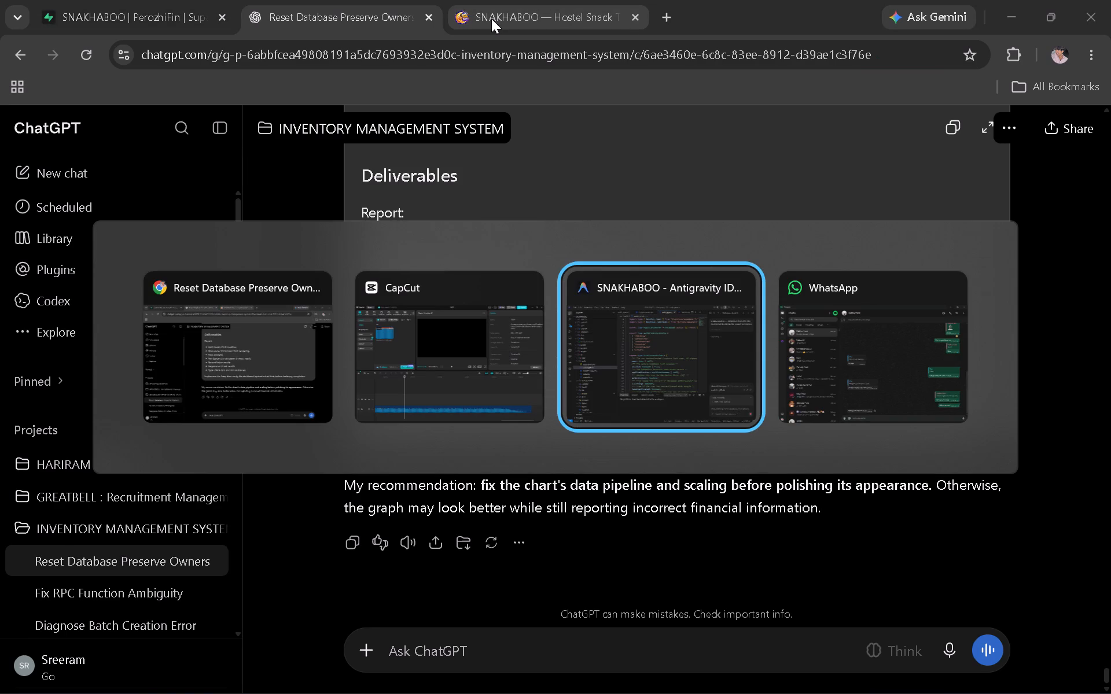
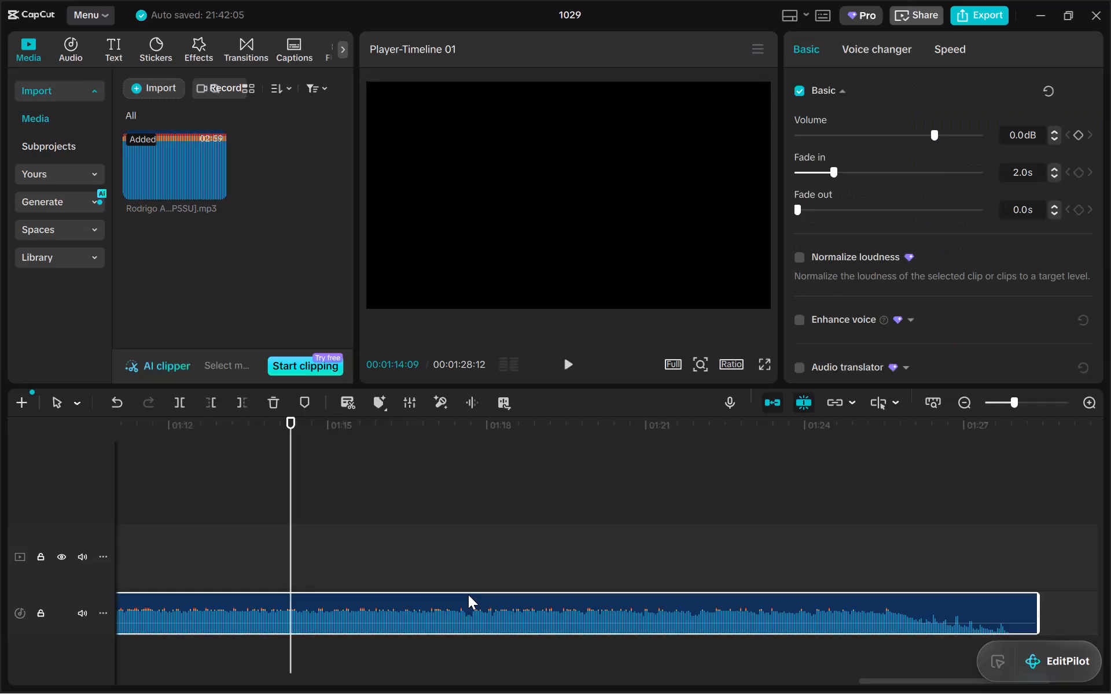
# Replace the trimmed Tuyo clip with the full Tuyo audio from the imported media at the timeline start and play it.
pyautogui.press('Delete')
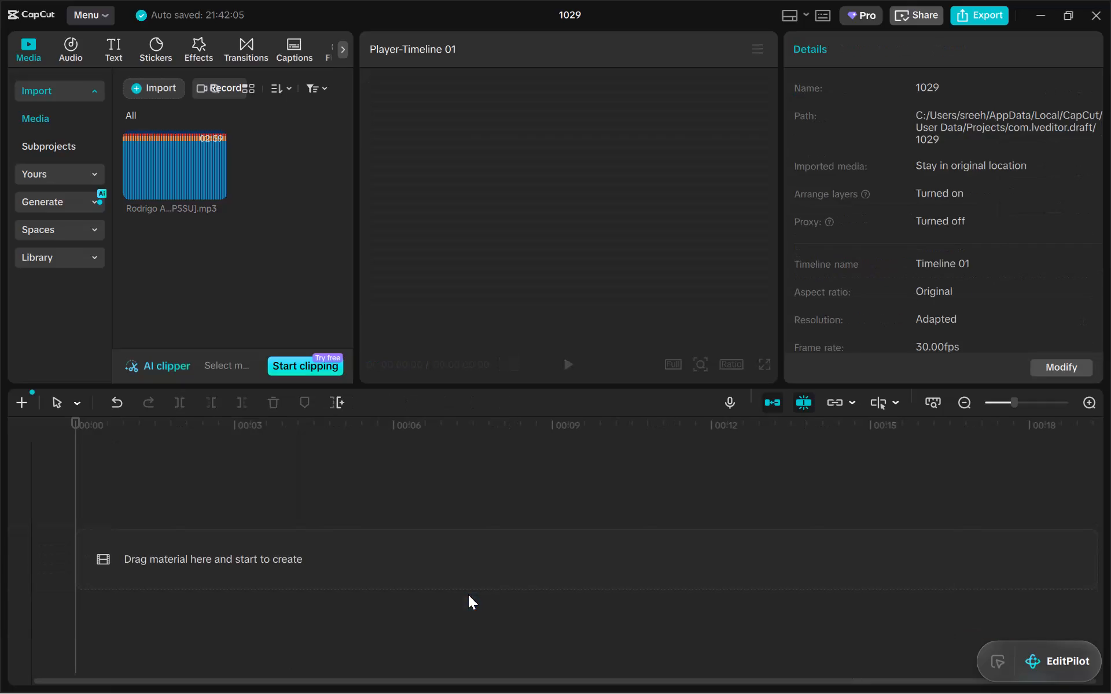
pyautogui.moveTo(170, 163); pyautogui.dragTo(164, 574)
pyautogui.press('space')
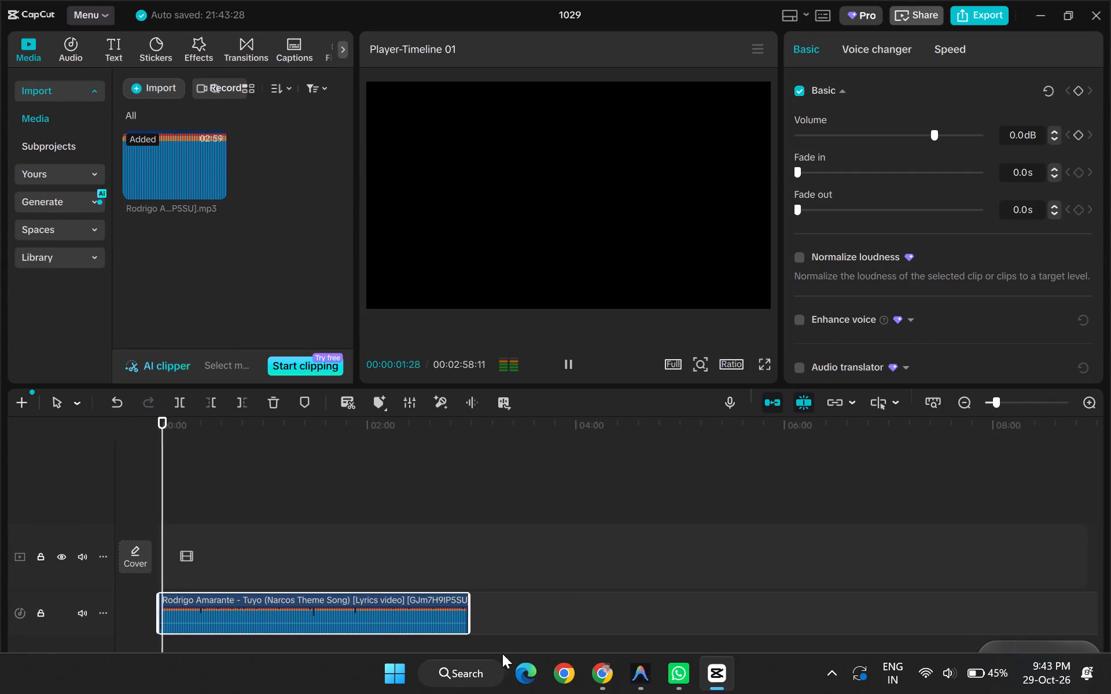
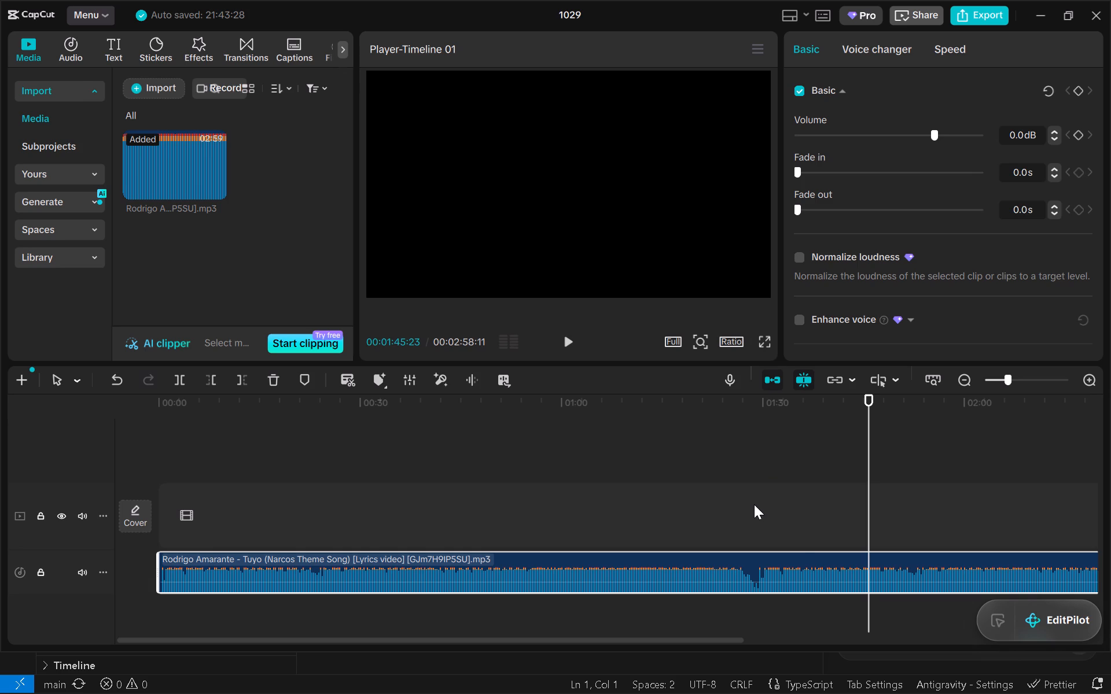
pyautogui.moveTo(804, 411); pyautogui.dragTo(734, 410)
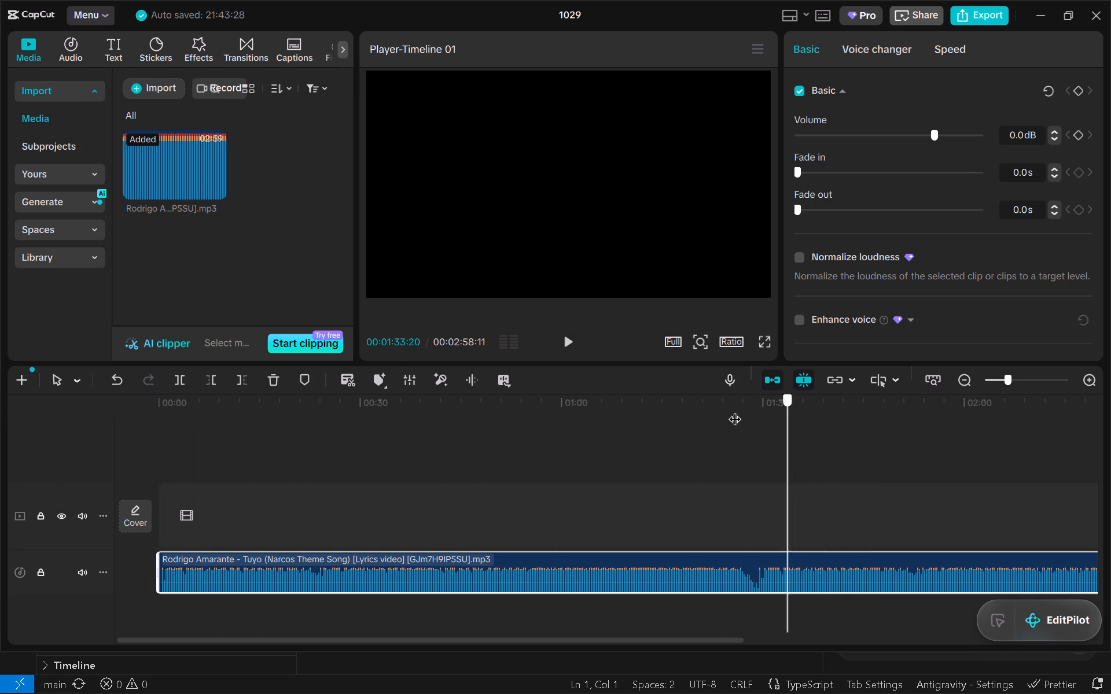
pyautogui.moveTo(734, 410); pyautogui.dragTo(722, 414)
pyautogui.press('space')
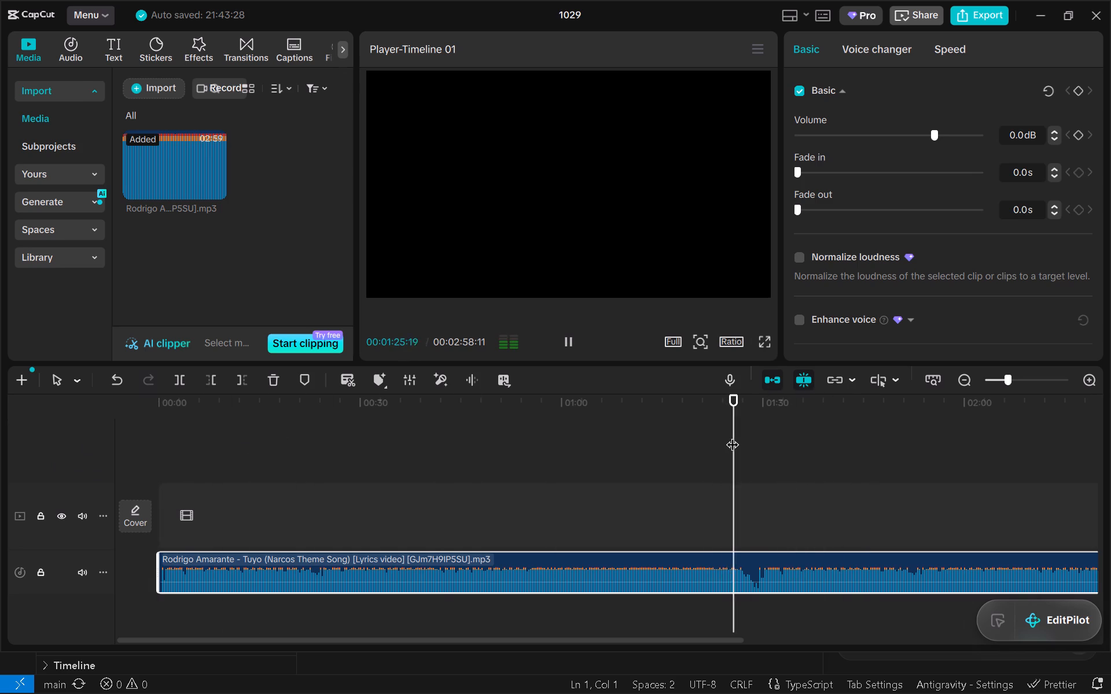
pyautogui.keyDown('ctrl'); pyautogui.scroll(8, 732, 435); pyautogui.keyUp('ctrl')
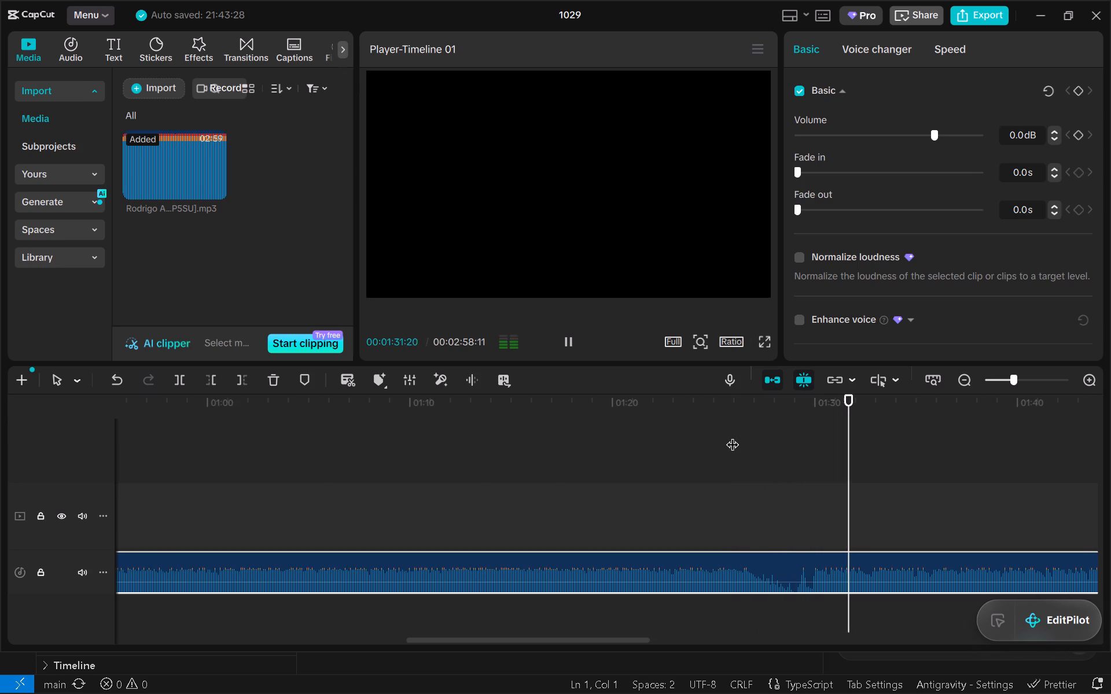
pyautogui.click(740, 418)
pyautogui.press('space')
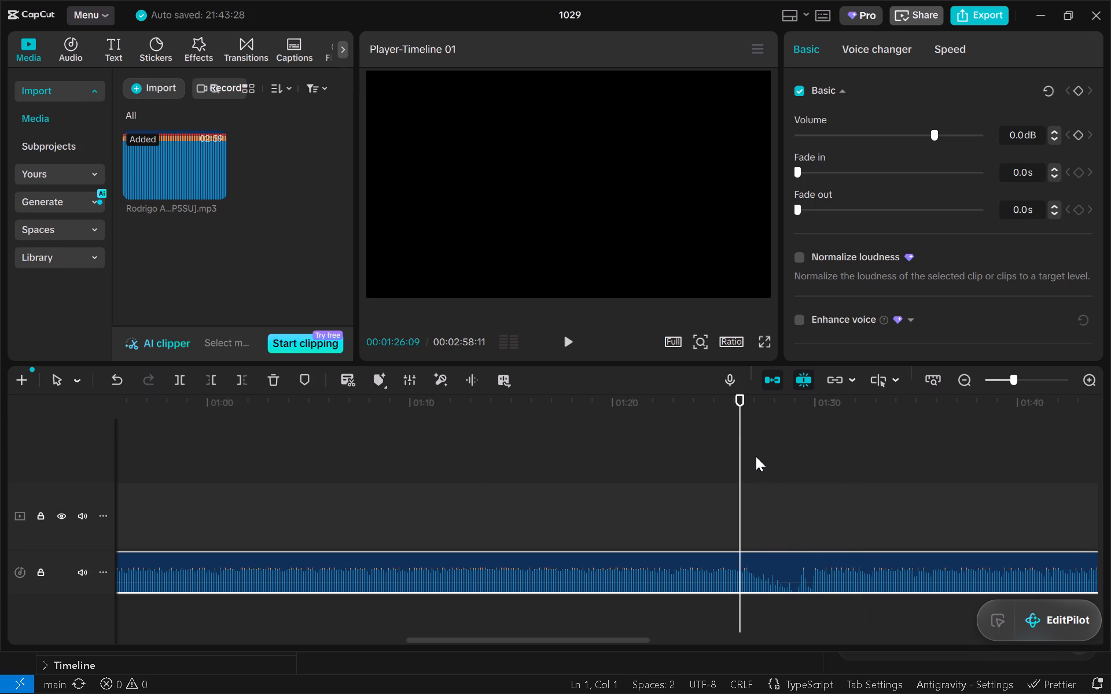
pyautogui.keyDown('ctrl'); pyautogui.scroll(7, 756, 456); pyautogui.keyUp('ctrl')
pyautogui.press('space')
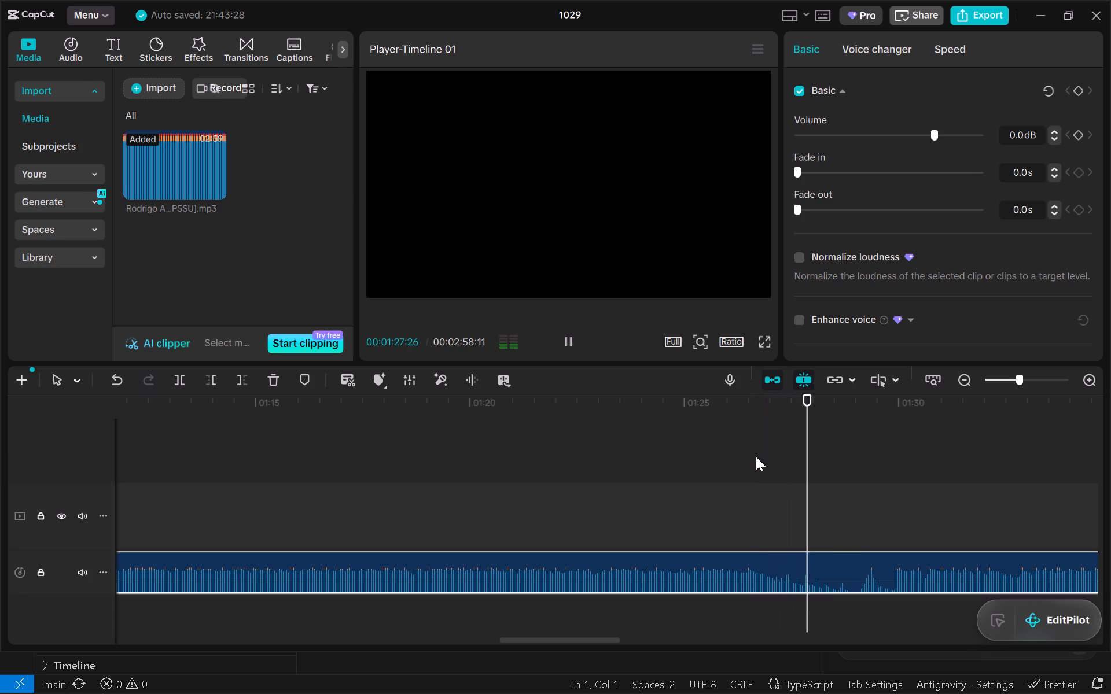
pyautogui.keyDown('ctrl'); pyautogui.scroll(7, 730, 500); pyautogui.keyUp('ctrl')
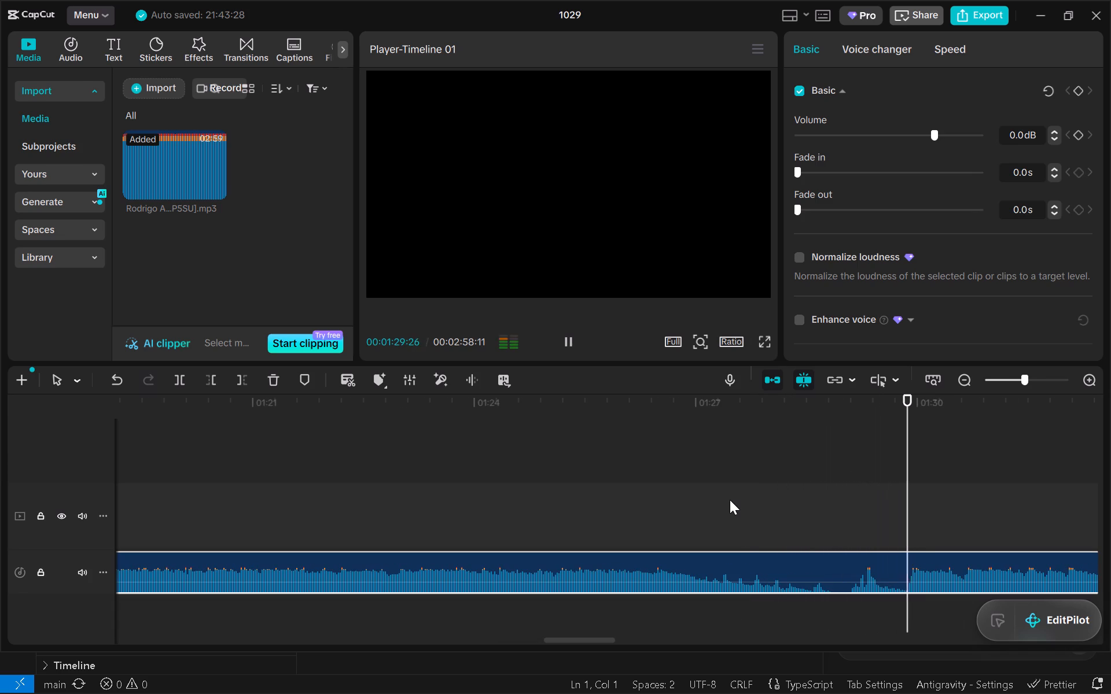
# Trim away everything in the Tuyo clip before 00:01:29:25.
pyautogui.press('space')
pyautogui.press('Left')
pyautogui.press('Left')
pyautogui.press('Left')
pyautogui.press('Right')
pyautogui.press('Left')
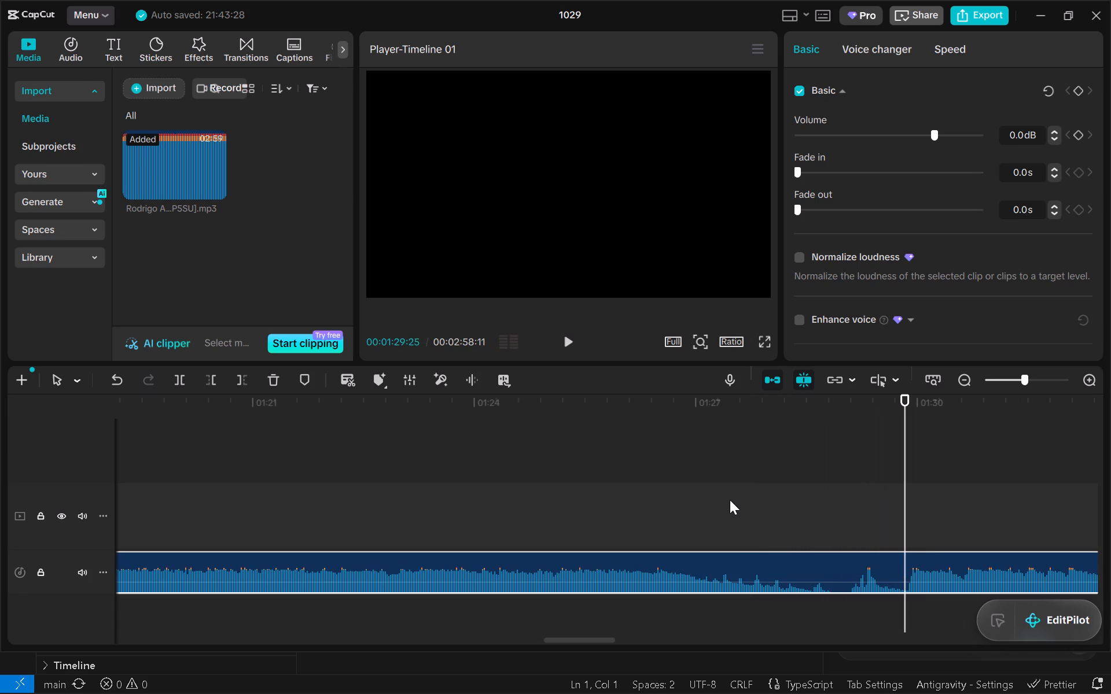
pyautogui.click(745, 553)
pyautogui.click(209, 376)
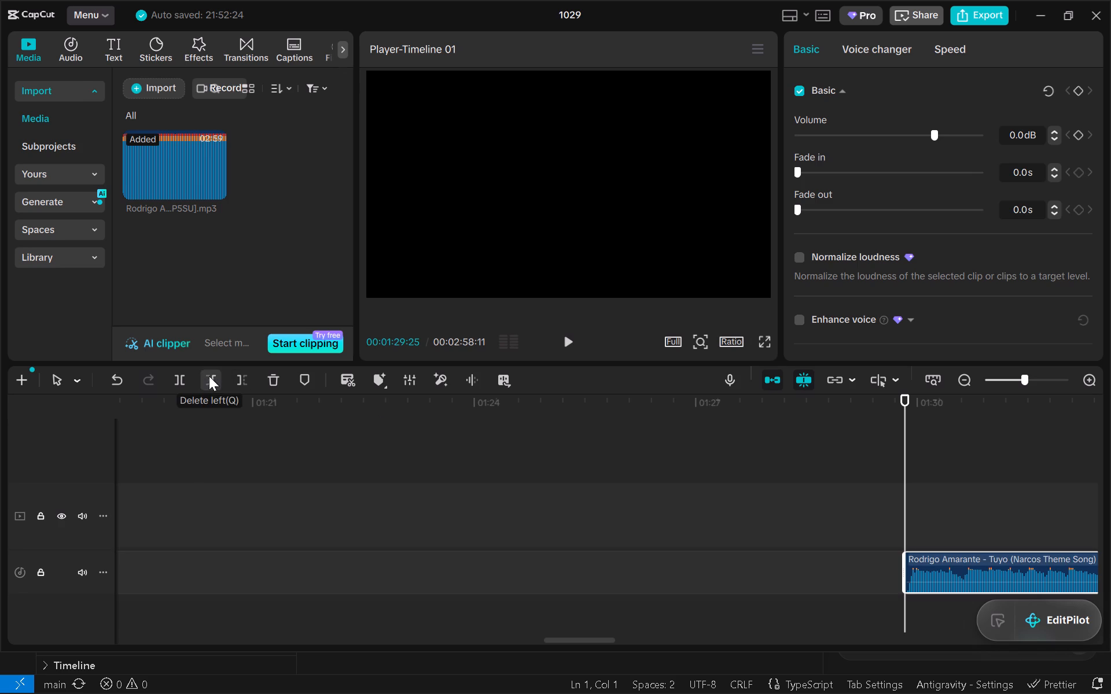
# Move the remaining Tuyo clip to the very start of the timeline.
pyautogui.keyDown('ctrl'); pyautogui.scroll(-14, 781, 620); pyautogui.keyUp('ctrl')
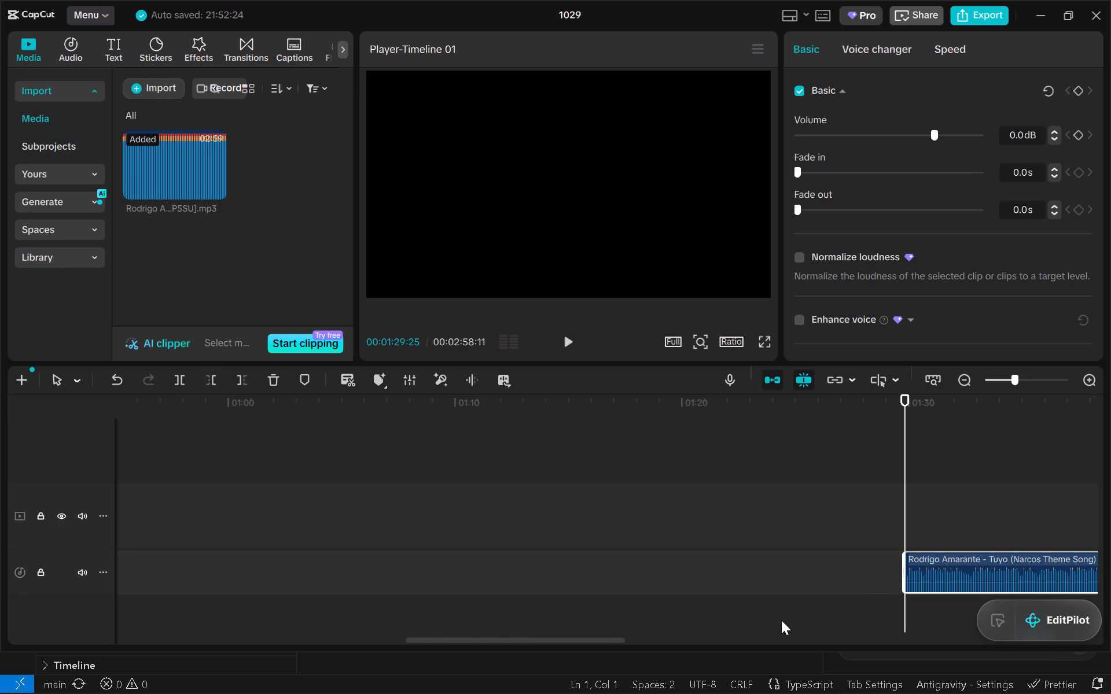
pyautogui.keyDown('ctrl'); pyautogui.scroll(-4, 860, 590); pyautogui.keyUp('ctrl')
pyautogui.moveTo(953, 564); pyautogui.dragTo(150, 551)
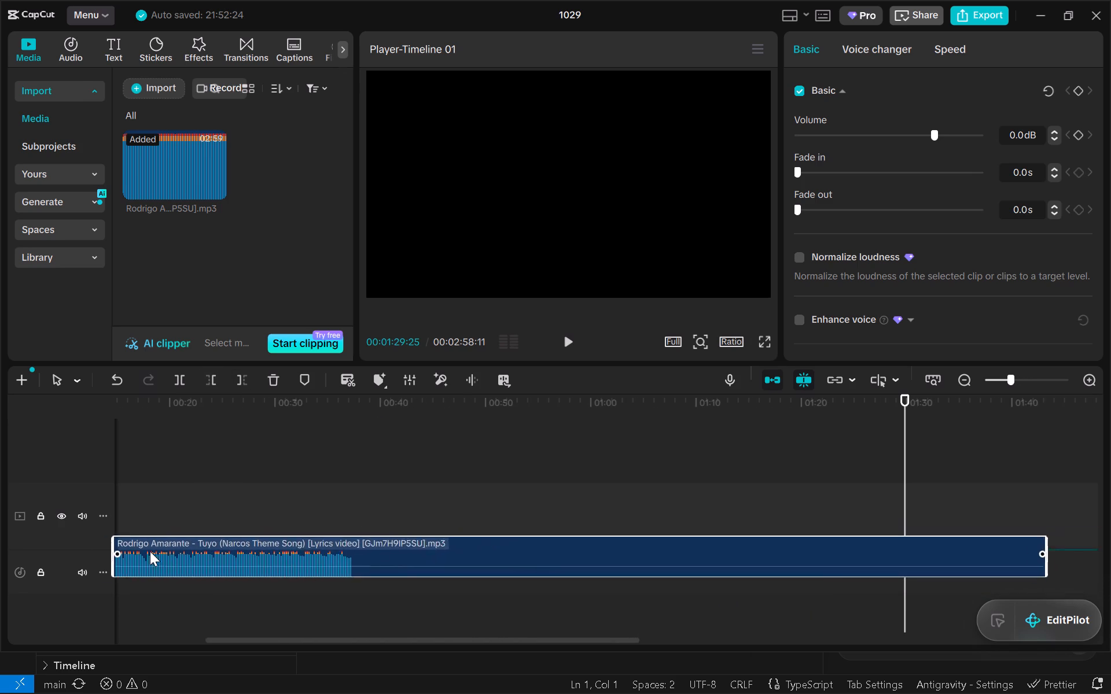
pyautogui.moveTo(150, 551); pyautogui.dragTo(233, 566)
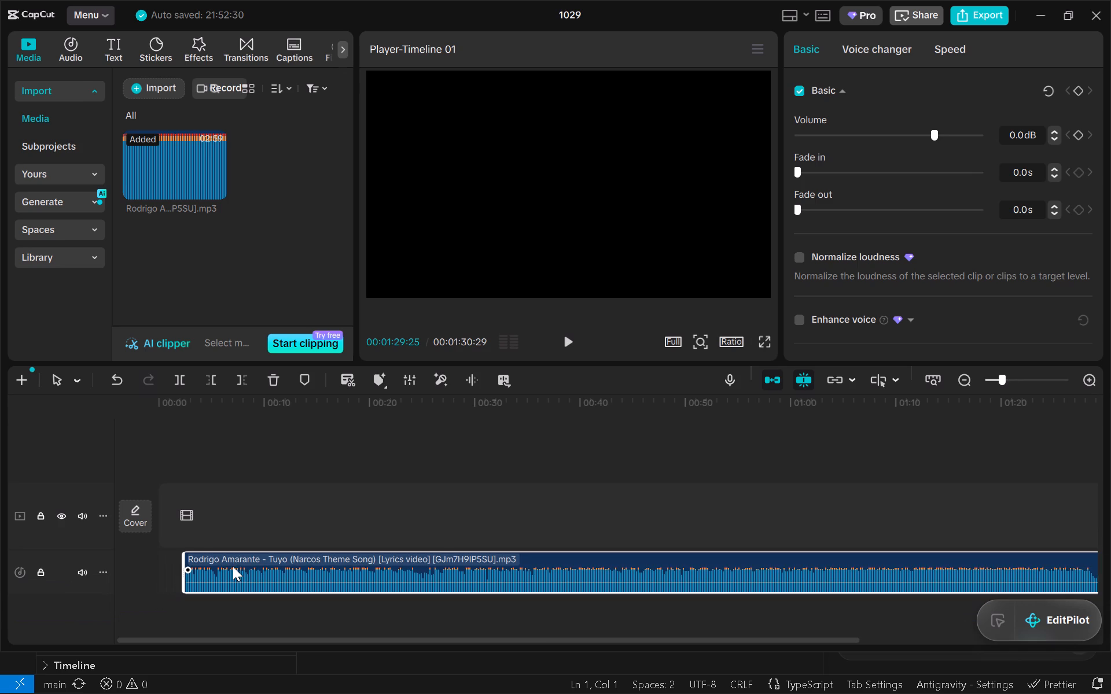
pyautogui.moveTo(252, 566); pyautogui.dragTo(192, 571)
# Add a 1.0 s fade-in to the trimmed Tuyo clip and play it from the timeline start.
pyautogui.click(268, 459)
pyautogui.moveTo(268, 459); pyautogui.dragTo(59, 477)
pyautogui.keyDown('ctrl'); pyautogui.scroll(9, 218, 499); pyautogui.keyUp('ctrl')
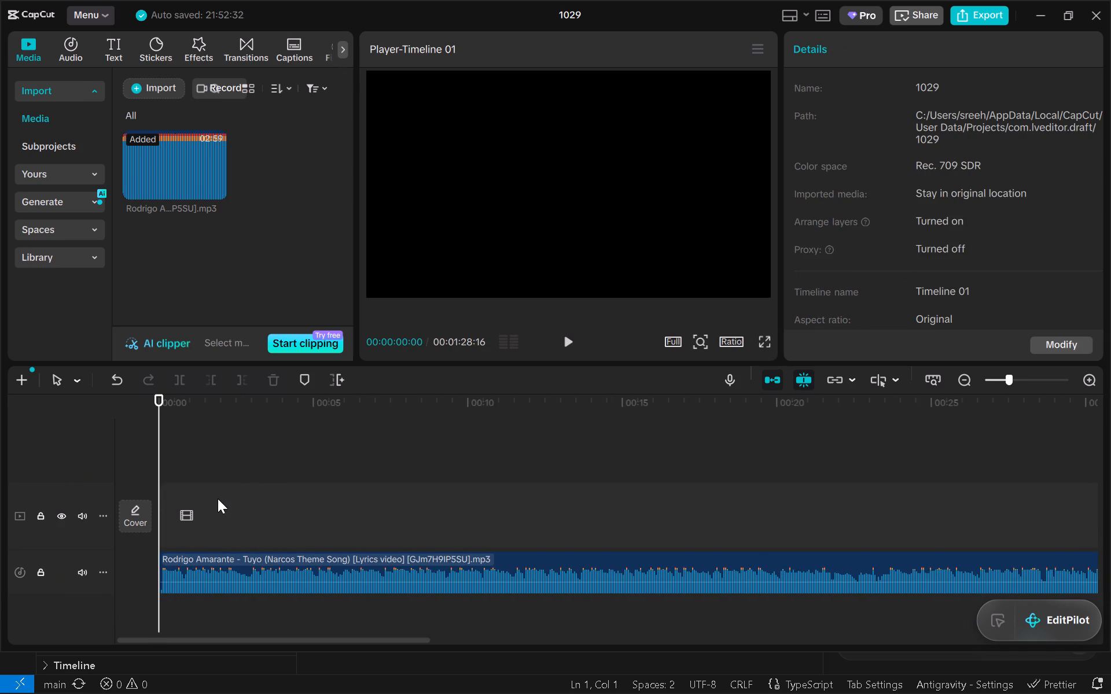
pyautogui.keyDown('ctrl'); pyautogui.scroll(11, 218, 499); pyautogui.keyUp('ctrl')
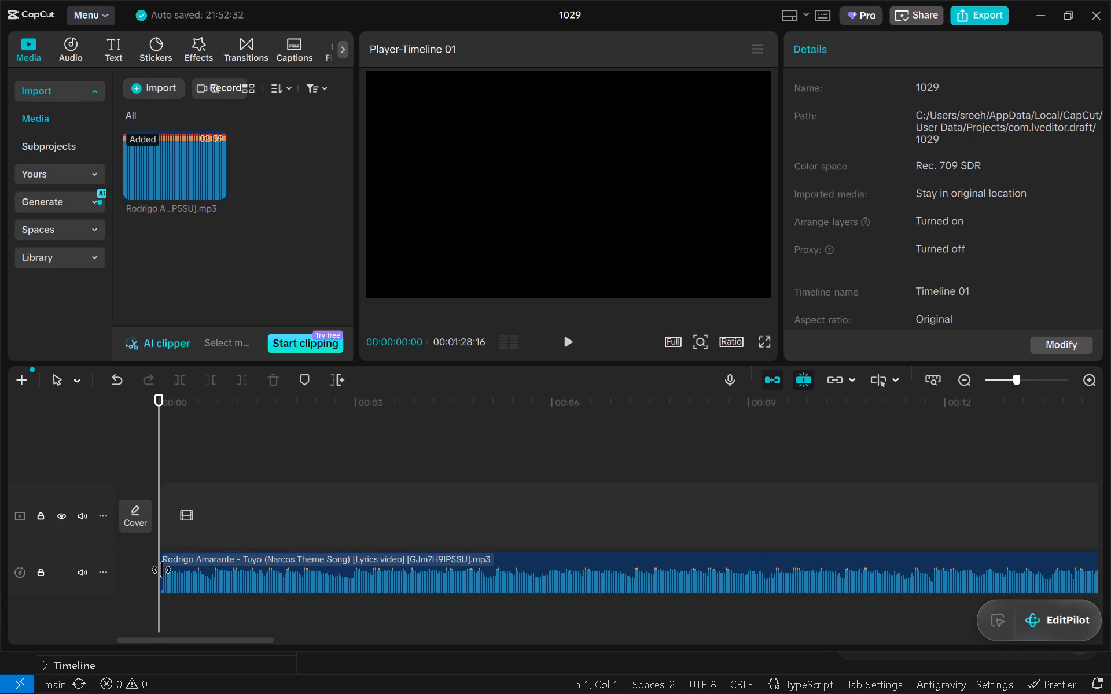
pyautogui.click(164, 570)
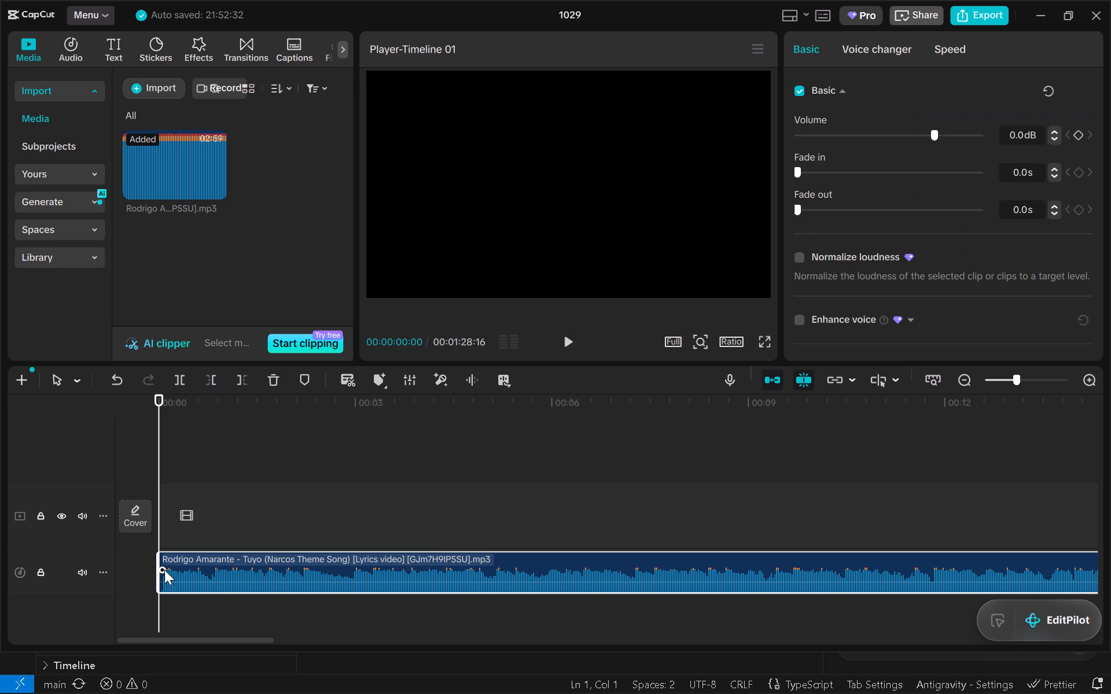
pyautogui.moveTo(166, 571); pyautogui.dragTo(223, 569)
pyautogui.moveTo(223, 569); pyautogui.dragTo(230, 570)
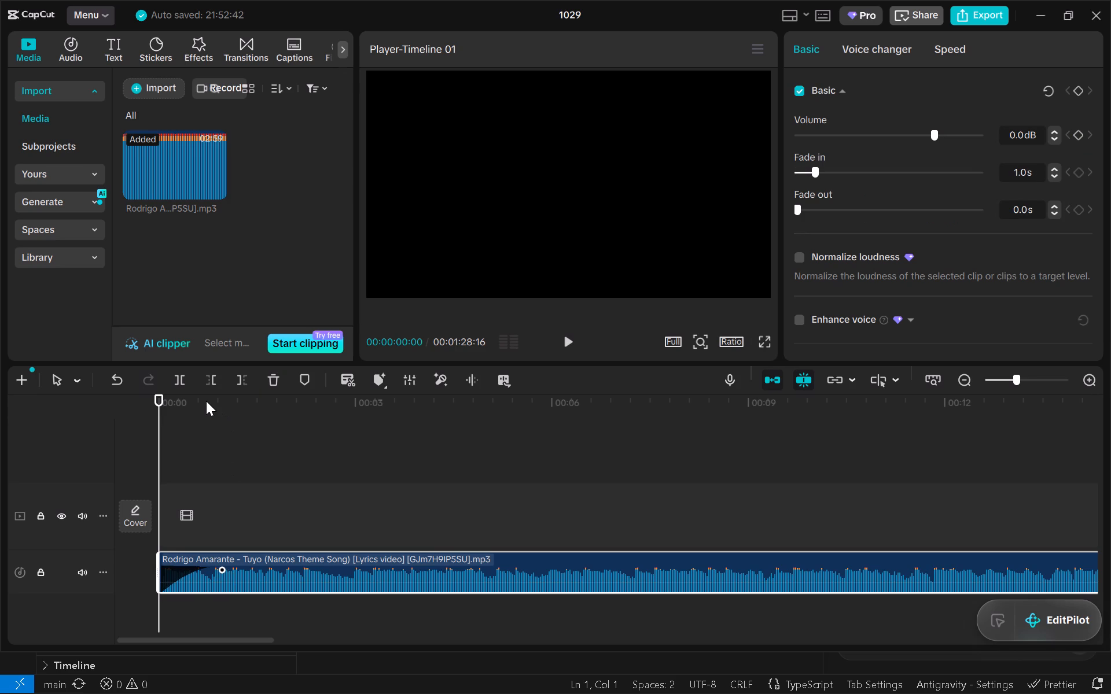
pyautogui.press('space')
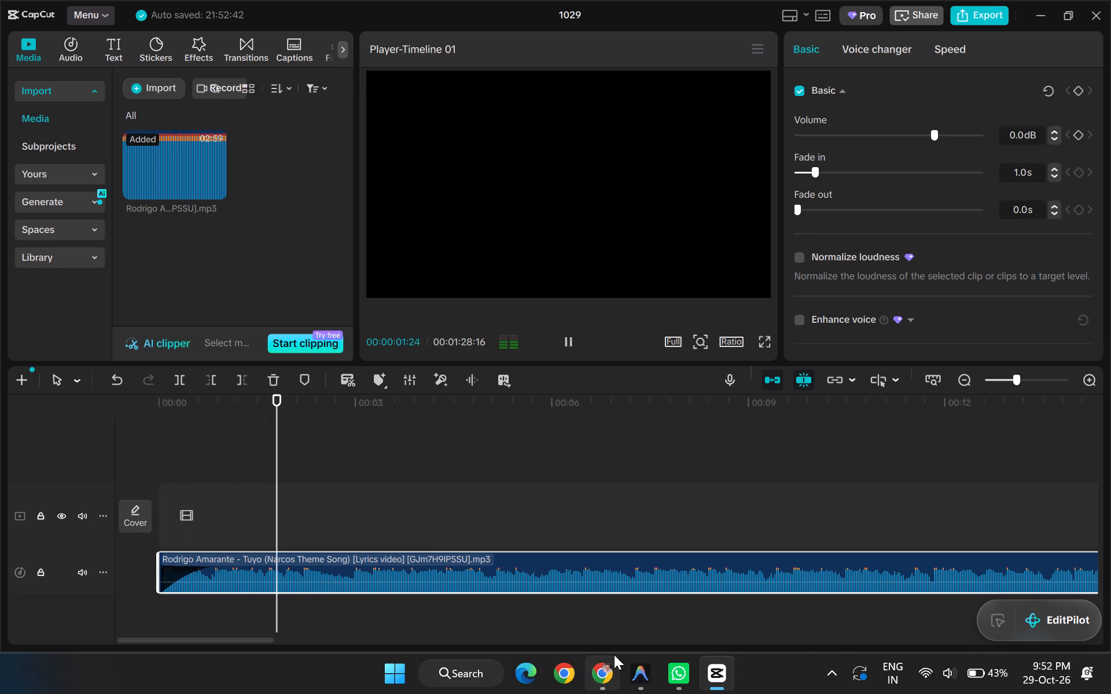
# Switch to the SNAKHABOO project in Antigravity IDE to check on the agent.
pyautogui.click(634, 673)
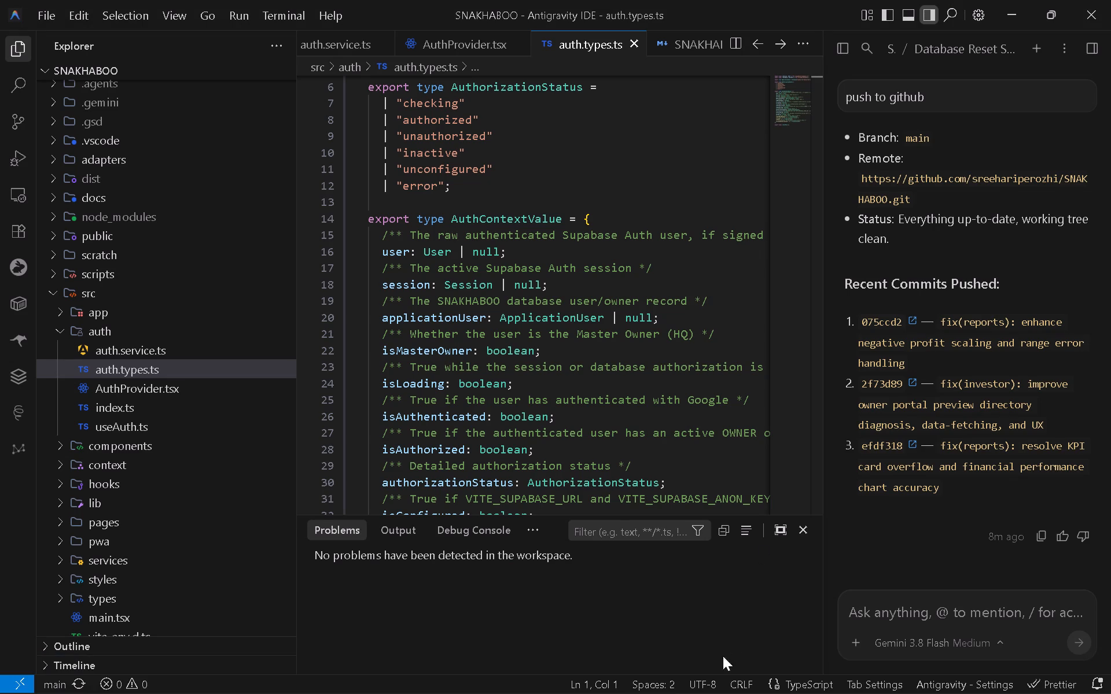
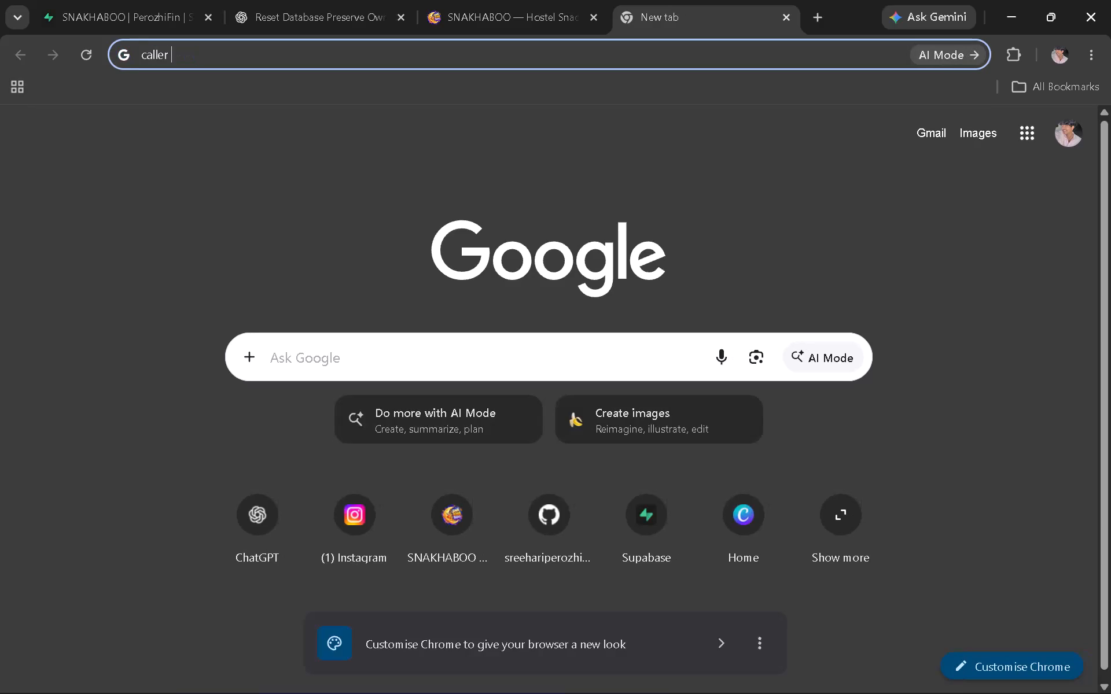
# Search Google for "caller tune duration" from the new Chrome tab.
pyautogui.write('tn')
pyautogui.press('BackSpace')
pyautogui.write('une')
pyautogui.press('space')
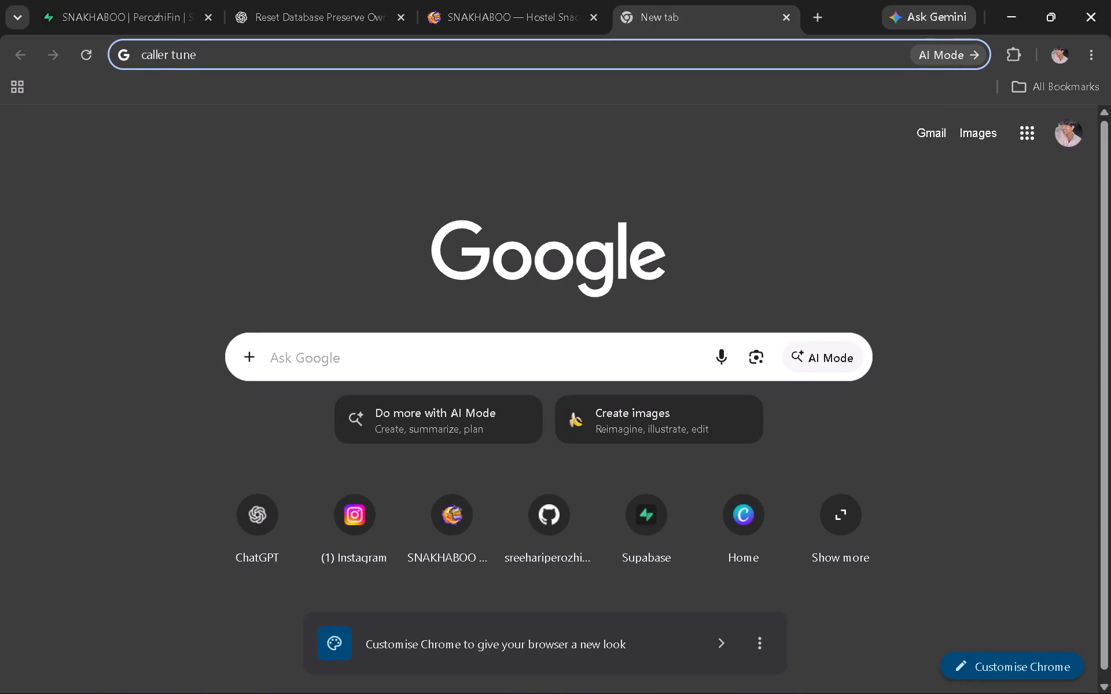
pyautogui.write('duration')
pyautogui.press('Return')
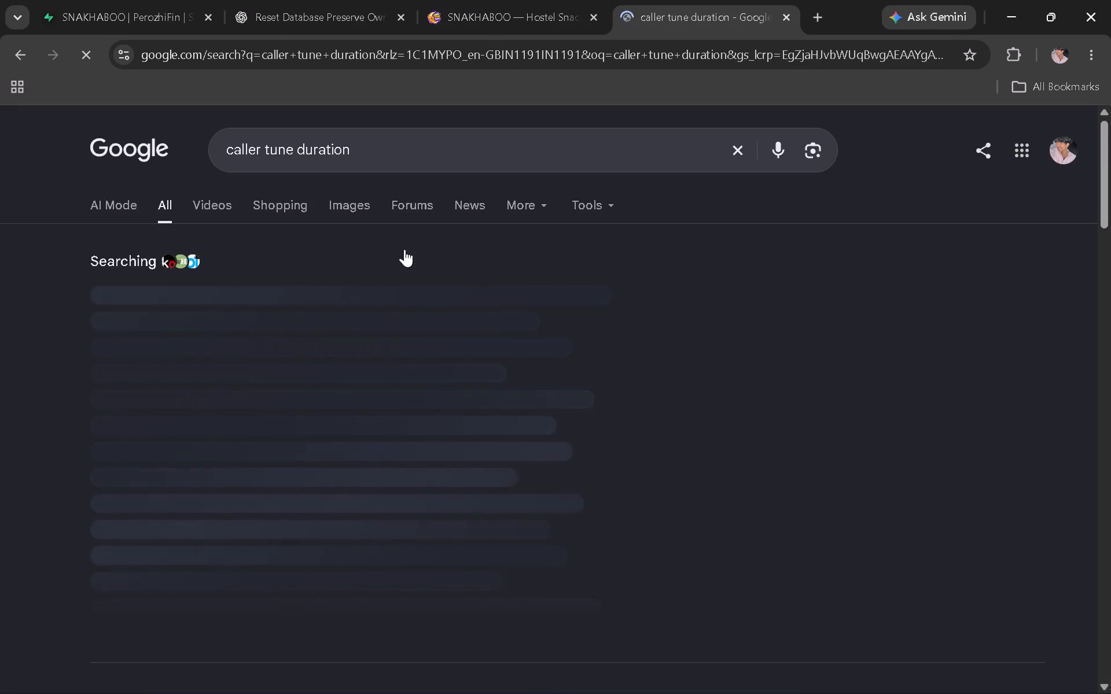
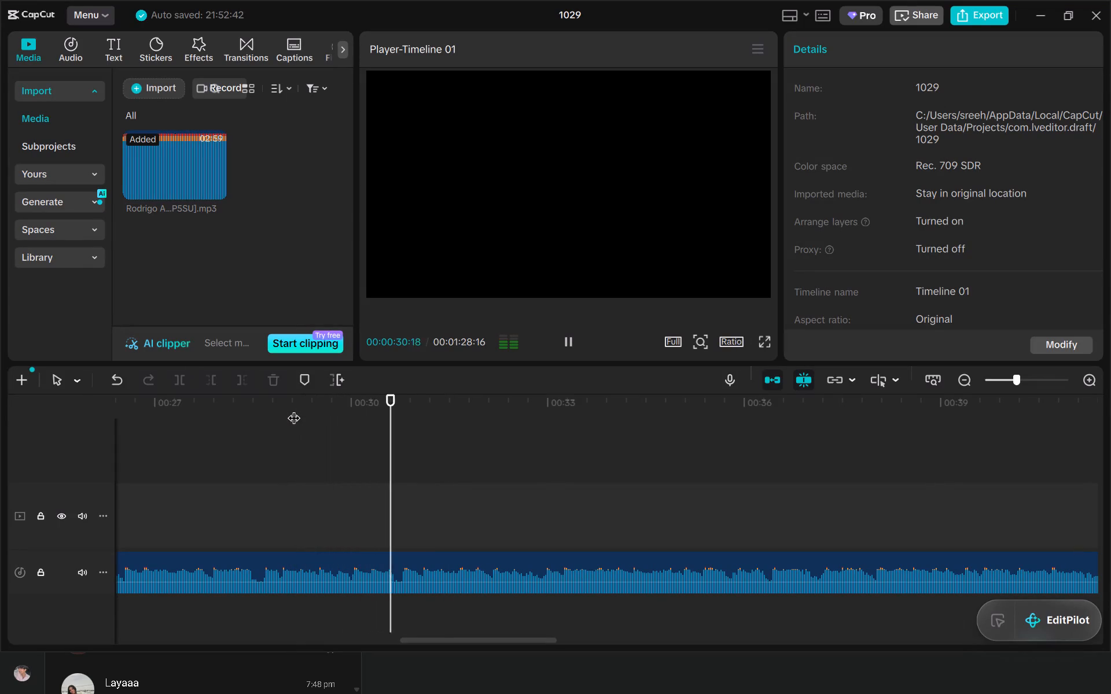
# Play the audio between about 28 and 30 seconds to listen for a suitable ending point.
pyautogui.hscroll(1, 264, 399)
pyautogui.click(230, 395)
pyautogui.press('space')
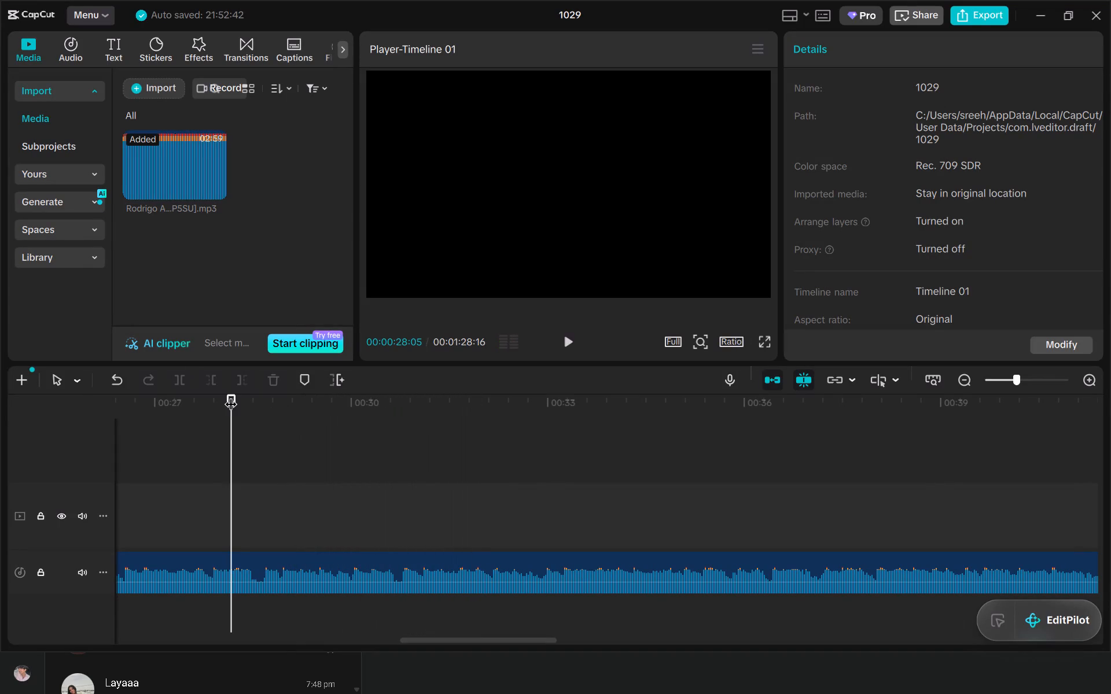
pyautogui.press('space')
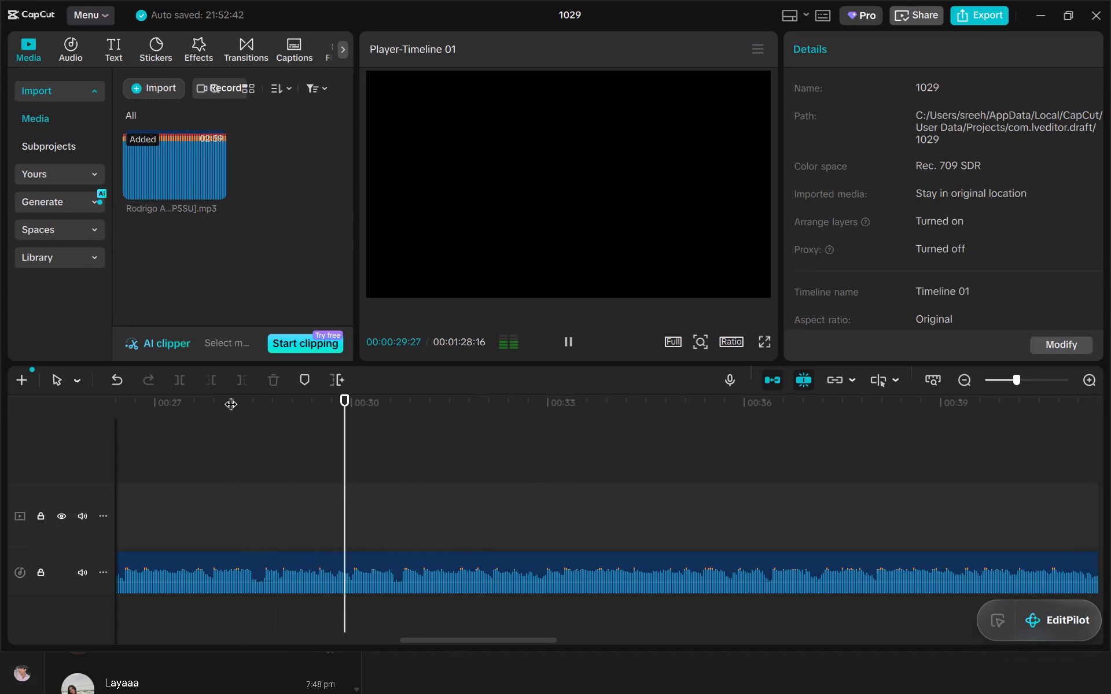
pyautogui.press('space')
pyautogui.hscroll(3, 226, 406)
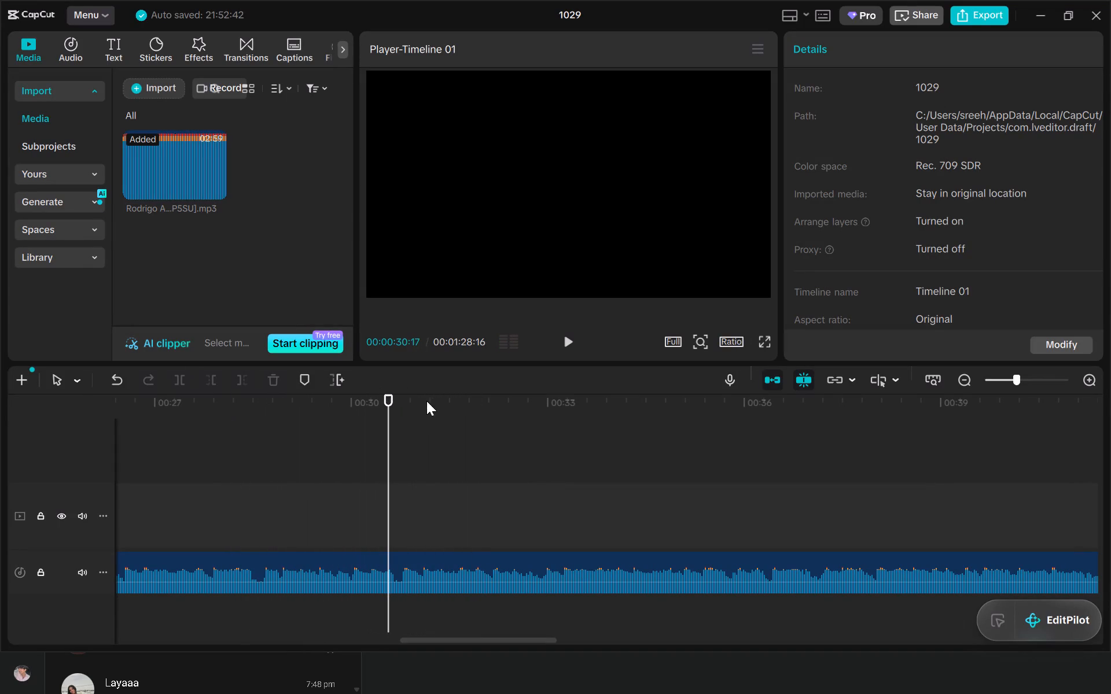
# Play the audio from the beginning through about 30 seconds to judge the shortened length.
pyautogui.moveTo(385, 399); pyautogui.dragTo(0, 430)
pyautogui.press('space')
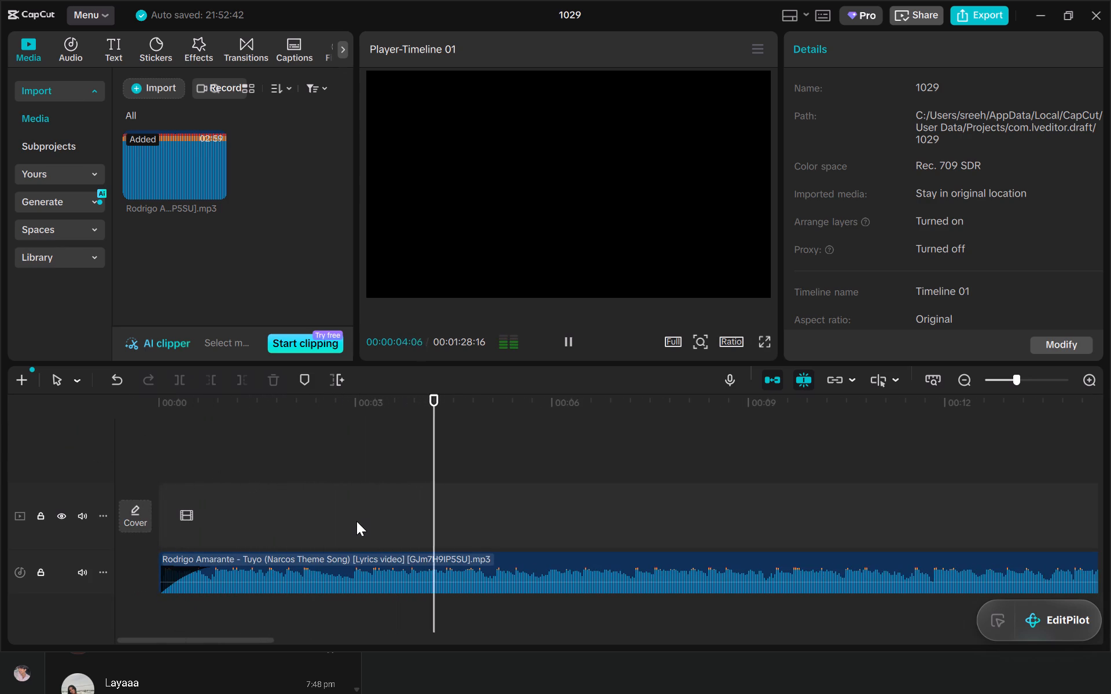
pyautogui.hscroll(1, 356, 521)
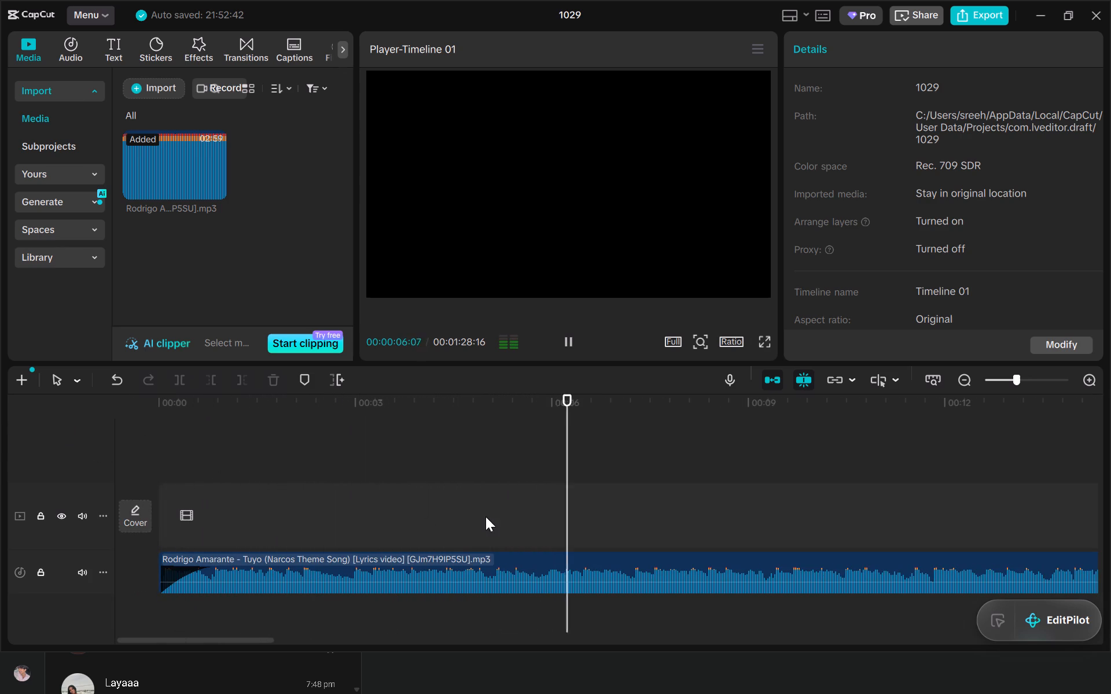
pyautogui.hscroll(-1, 487, 516)
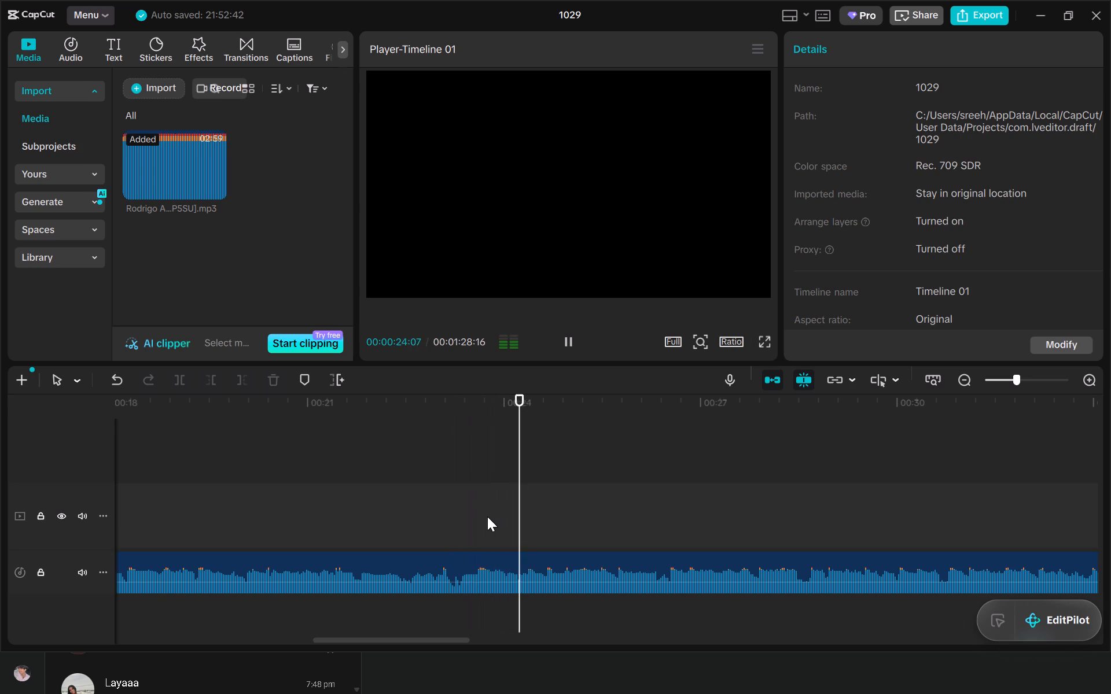
pyautogui.keyDown('ctrl'); pyautogui.scroll(5, 487, 516); pyautogui.keyUp('ctrl')
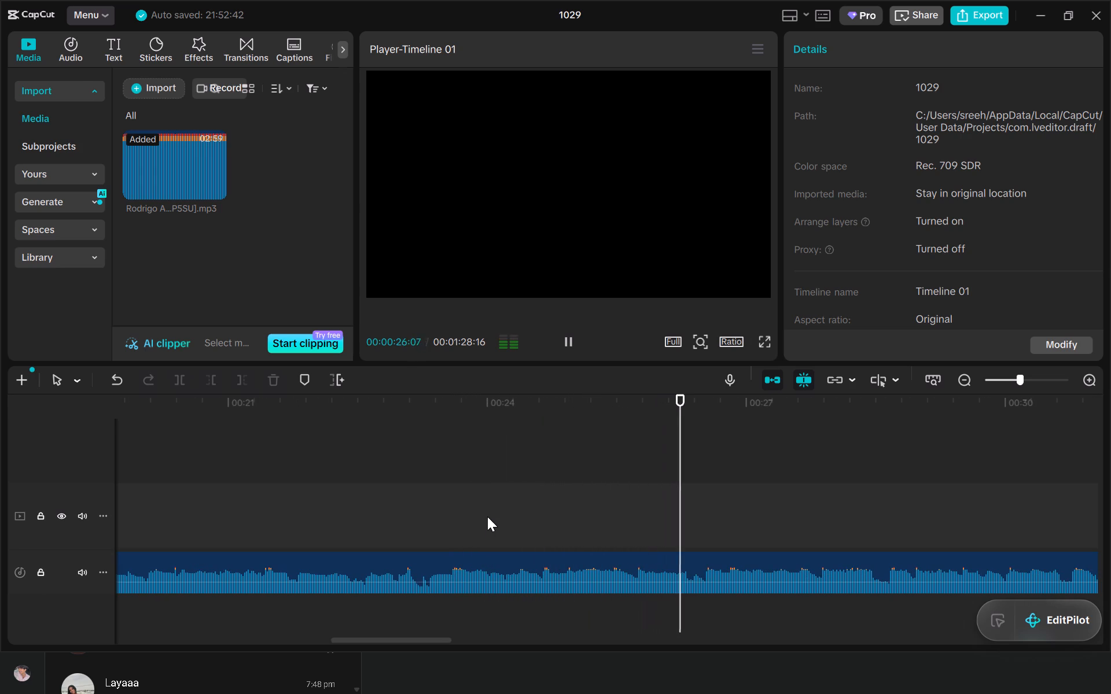
pyautogui.hscroll(-1, 487, 516)
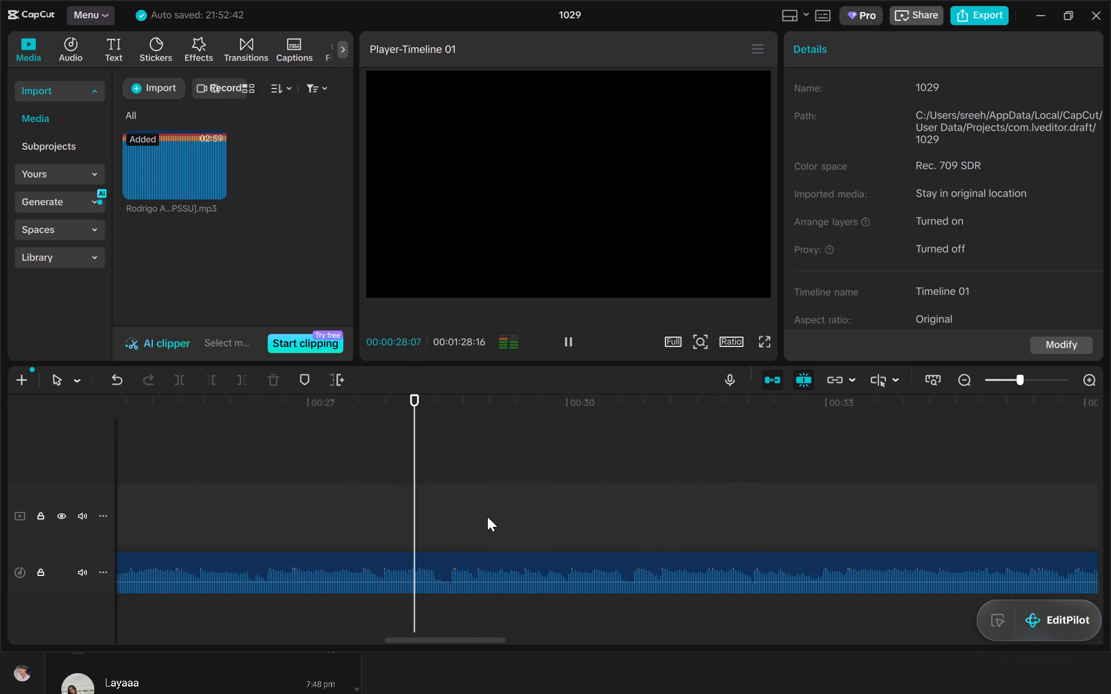
pyautogui.press('space')
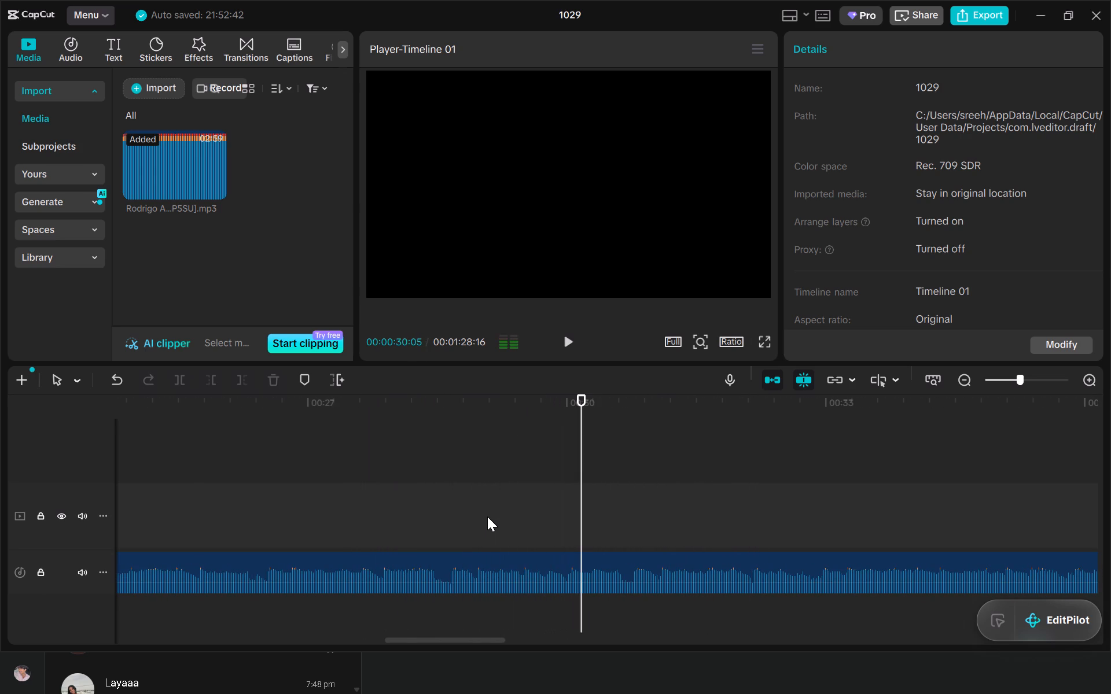
# Trim the Tuyo audio clip at exactly 00:00:30:00, removing everything after that point.
pyautogui.press('Right')
pyautogui.press('Right')
pyautogui.press('Right')
pyautogui.press('Right')
pyautogui.press('Right')
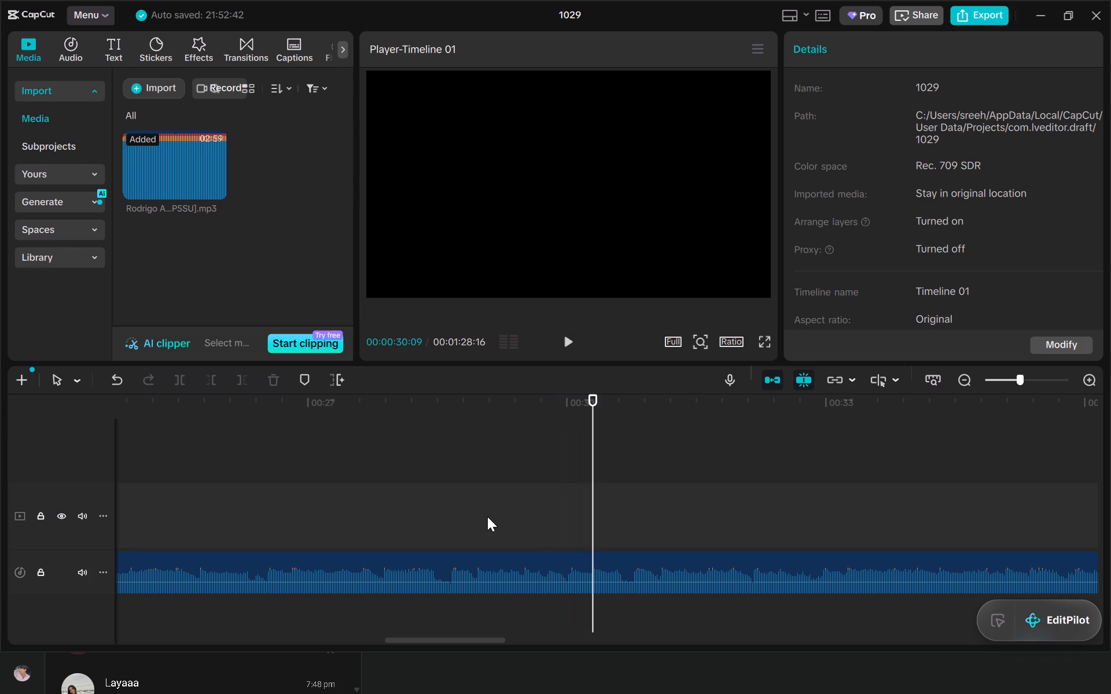
pyautogui.press('space')
pyautogui.press('Left')
pyautogui.press('Left')
pyautogui.press('Left')
pyautogui.press('Left')
pyautogui.press('Left')
pyautogui.press('Left')
pyautogui.press('Left')
pyautogui.press('Left')
pyautogui.press('Left')
pyautogui.press('Left')
pyautogui.press('Left')
pyautogui.press('Left')
pyautogui.press('Left')
pyautogui.press('Left')
pyautogui.press('Left')
pyautogui.press('Left')
pyautogui.press('Left')
pyautogui.press('Left')
pyautogui.press('Left')
pyautogui.press('Left')
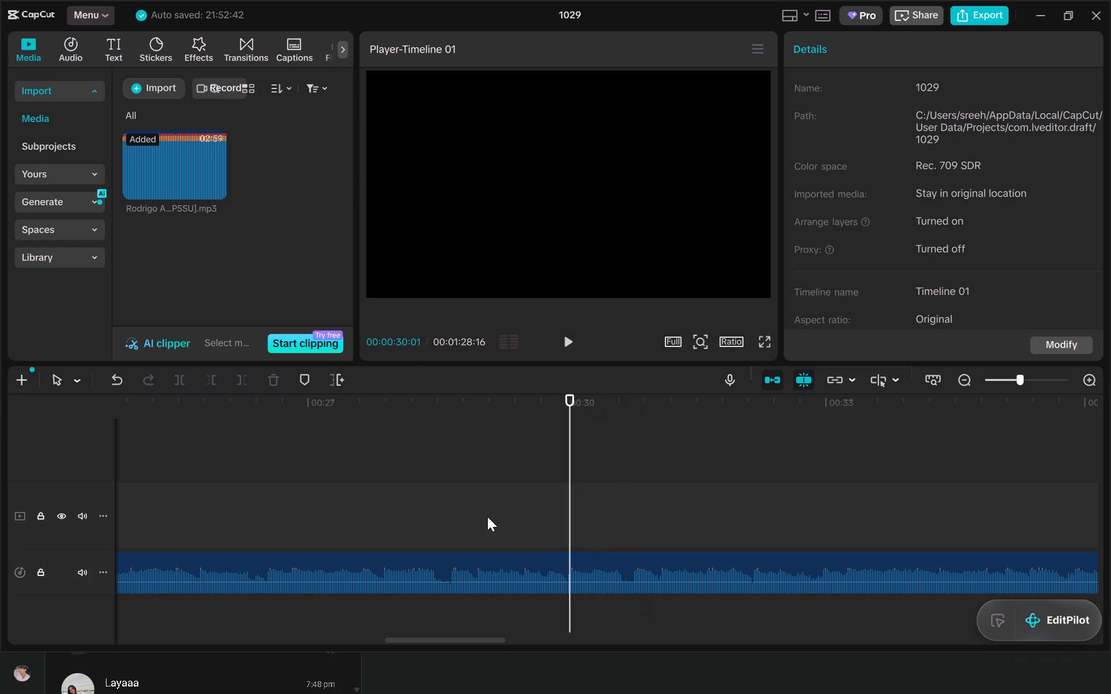
pyautogui.press('space')
pyautogui.press('Left')
pyautogui.press('Left')
pyautogui.press('Left')
pyautogui.press('Left')
pyautogui.press('Left')
pyautogui.press('Left')
pyautogui.press('Left')
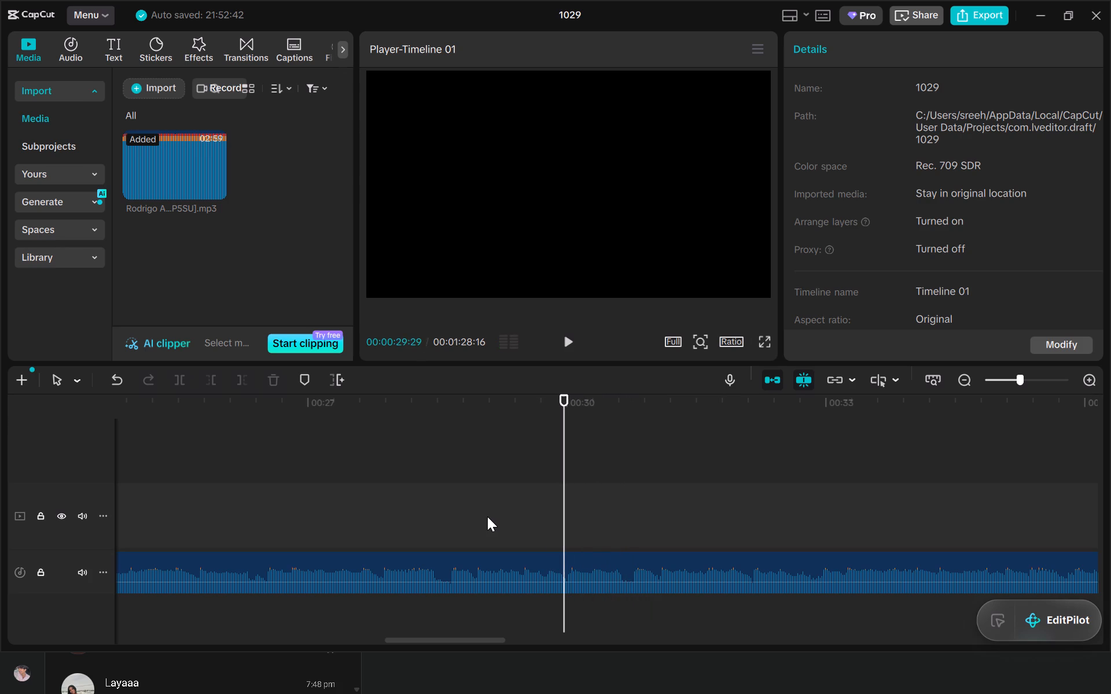
pyautogui.press('Left')
pyautogui.press('Left')
pyautogui.press('Left')
pyautogui.press('Left')
pyautogui.press('Left')
pyautogui.press('Left')
pyautogui.press('Left')
pyautogui.press('Left')
pyautogui.press('Left')
pyautogui.press('Left')
pyautogui.press('Left')
pyautogui.press('Left')
pyautogui.press('Left')
pyautogui.press('Left')
pyautogui.press('Left')
pyautogui.press('Left')
pyautogui.press('Left')
pyautogui.press('Left')
pyautogui.press('Left')
pyautogui.press('Left')
pyautogui.press('Left')
pyautogui.press('Left')
pyautogui.press('space')
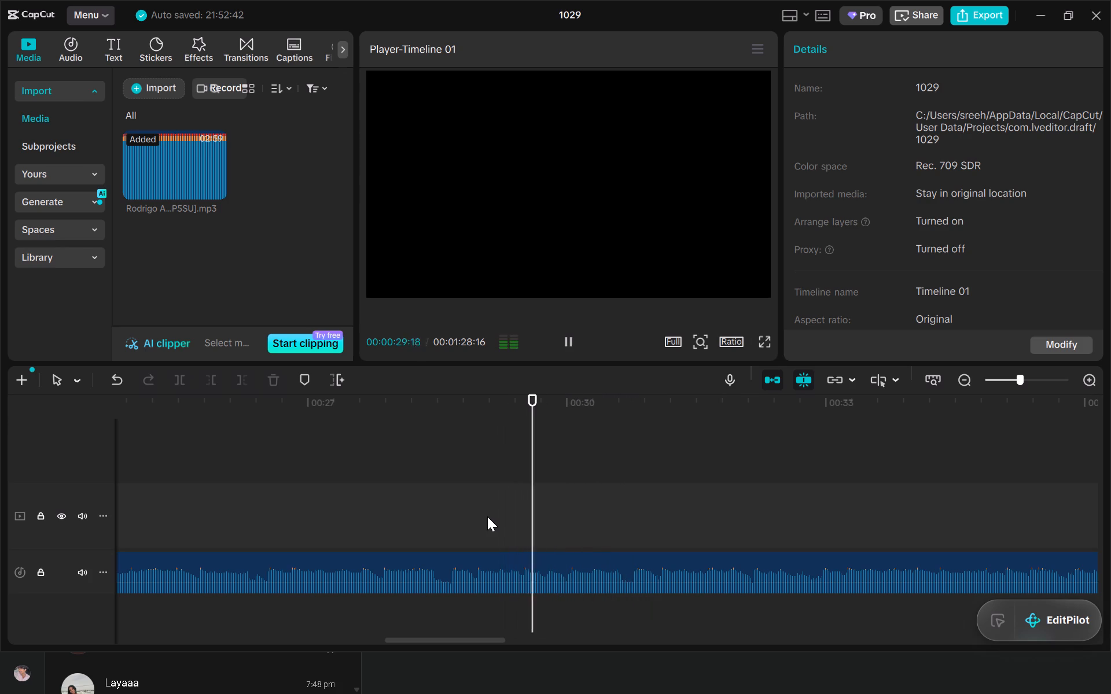
pyautogui.press('Left')
pyautogui.press('Right')
pyautogui.press('Right')
pyautogui.press('Right')
pyautogui.press('Right')
pyautogui.press('Right')
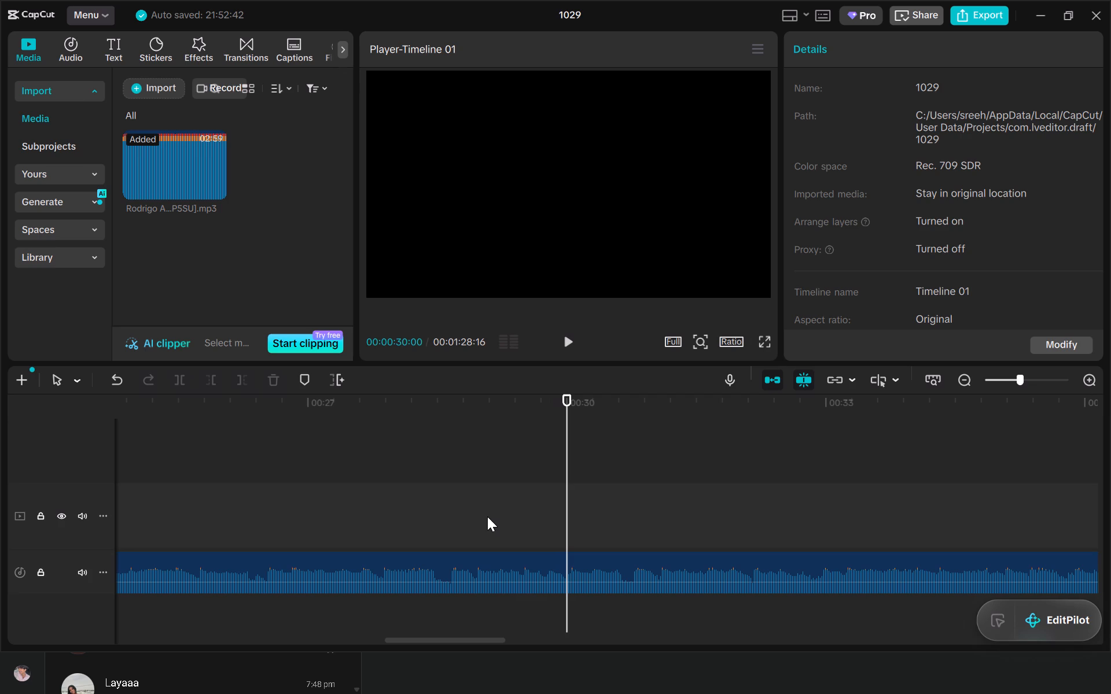
pyautogui.click(443, 570)
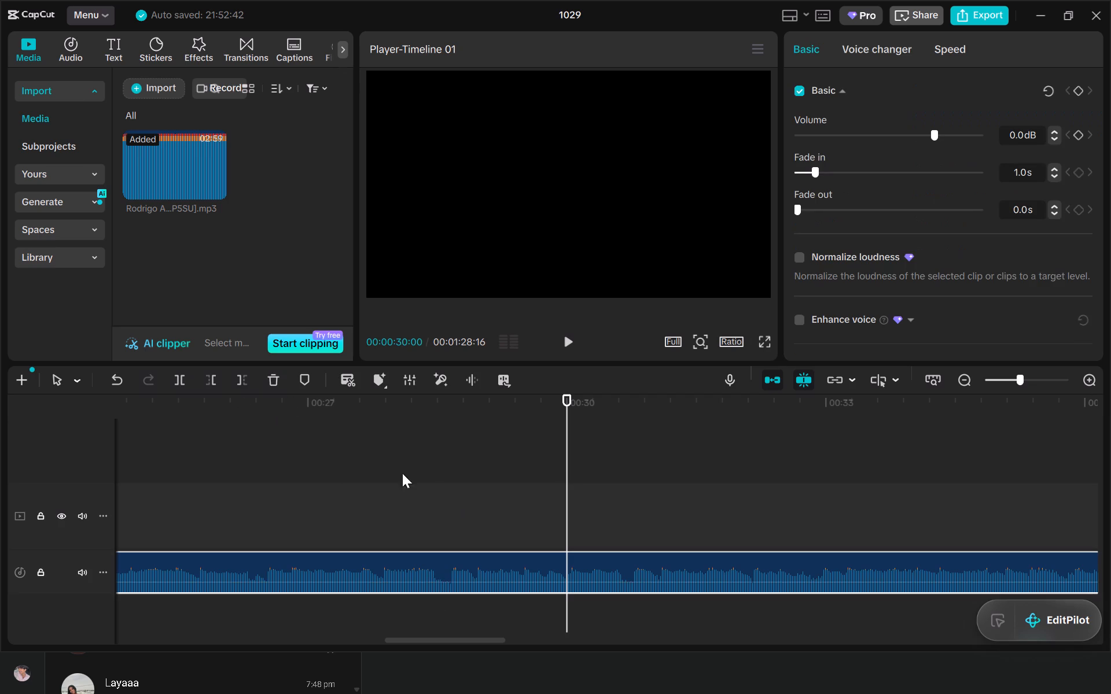
pyautogui.click(251, 379)
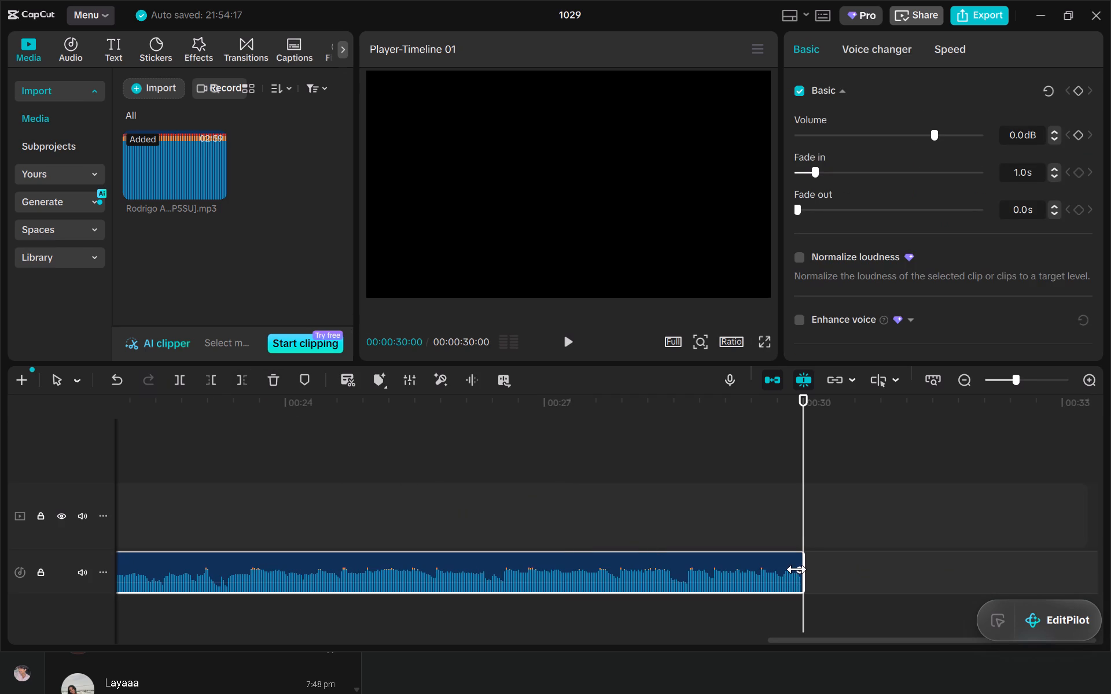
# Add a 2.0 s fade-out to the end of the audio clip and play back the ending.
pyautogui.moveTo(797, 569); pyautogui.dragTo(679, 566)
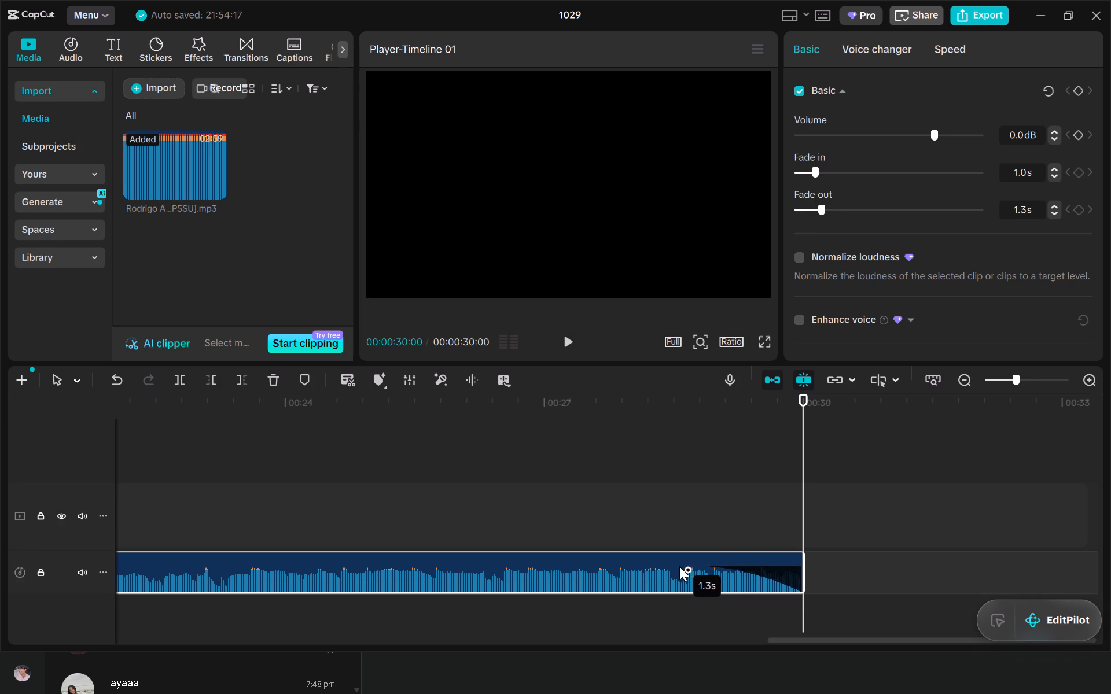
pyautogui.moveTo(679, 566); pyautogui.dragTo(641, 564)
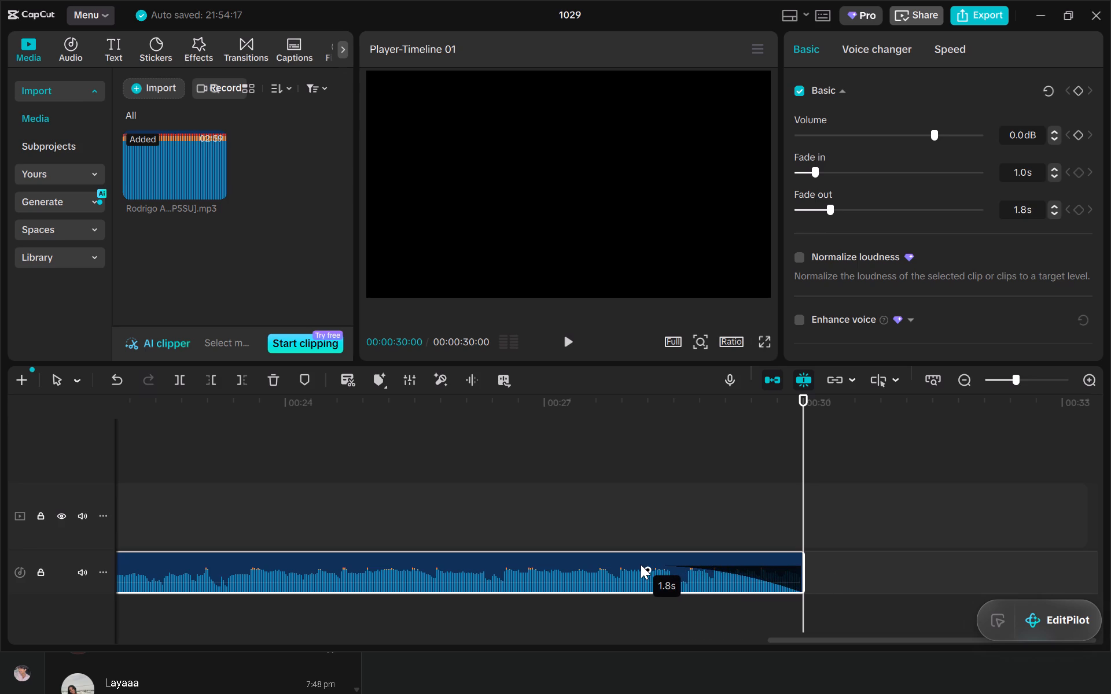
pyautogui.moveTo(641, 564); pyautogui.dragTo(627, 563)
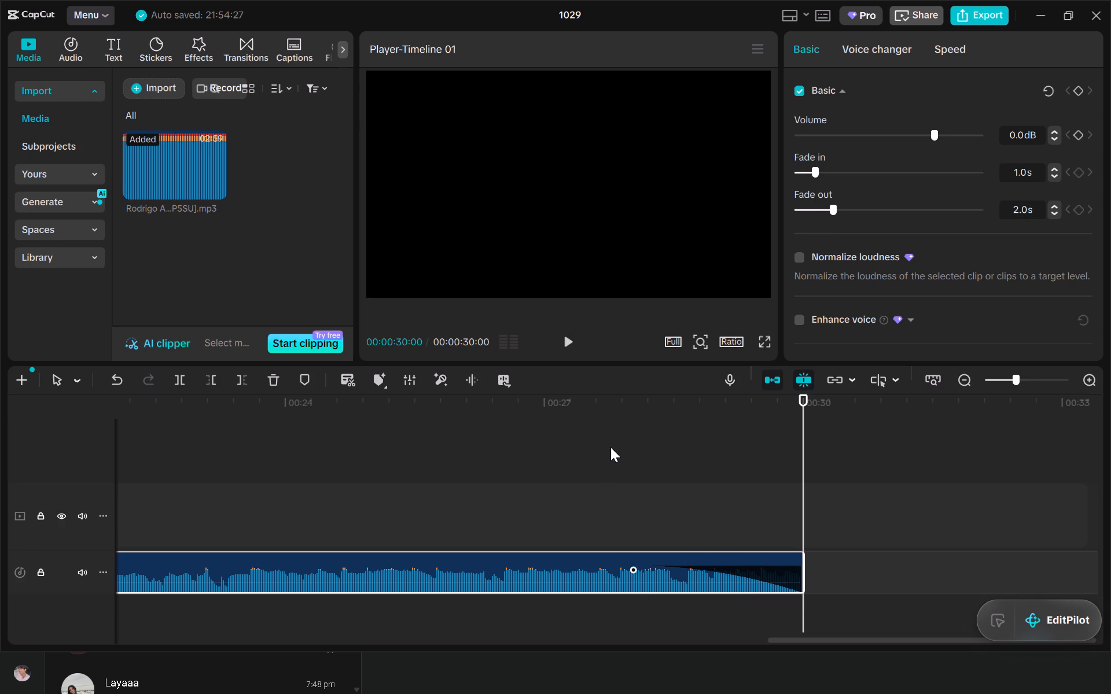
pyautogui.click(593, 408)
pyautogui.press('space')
# Set the audio clip's fade-out to 3.0 s and play back the ending.
pyautogui.click(630, 569)
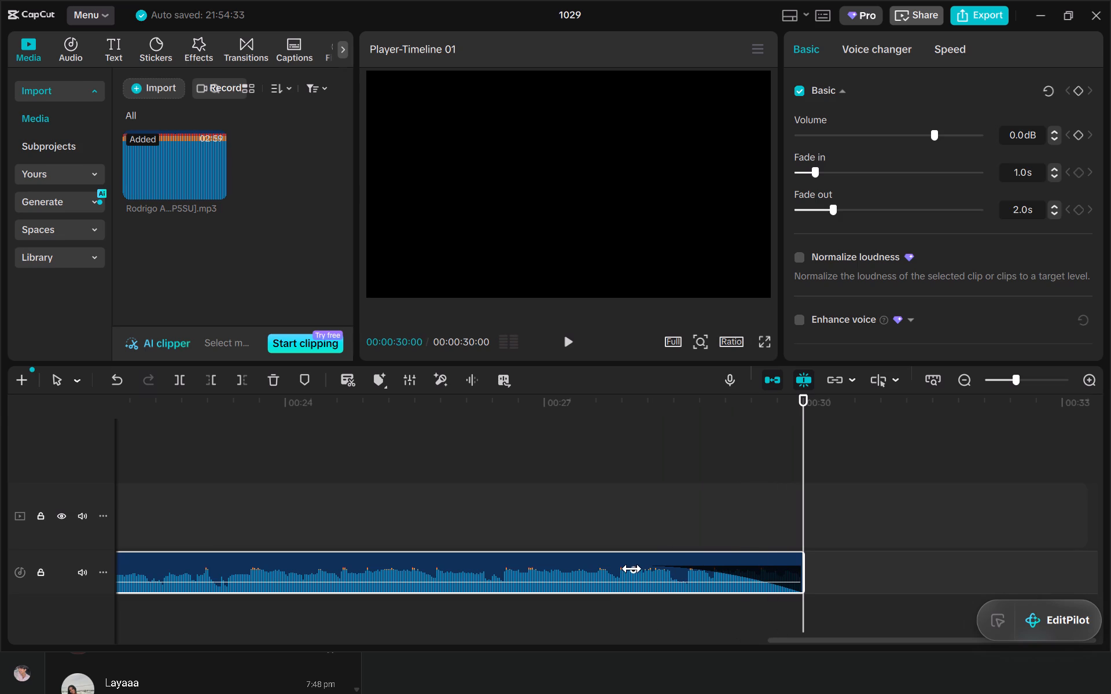
pyautogui.moveTo(632, 569); pyautogui.dragTo(521, 571)
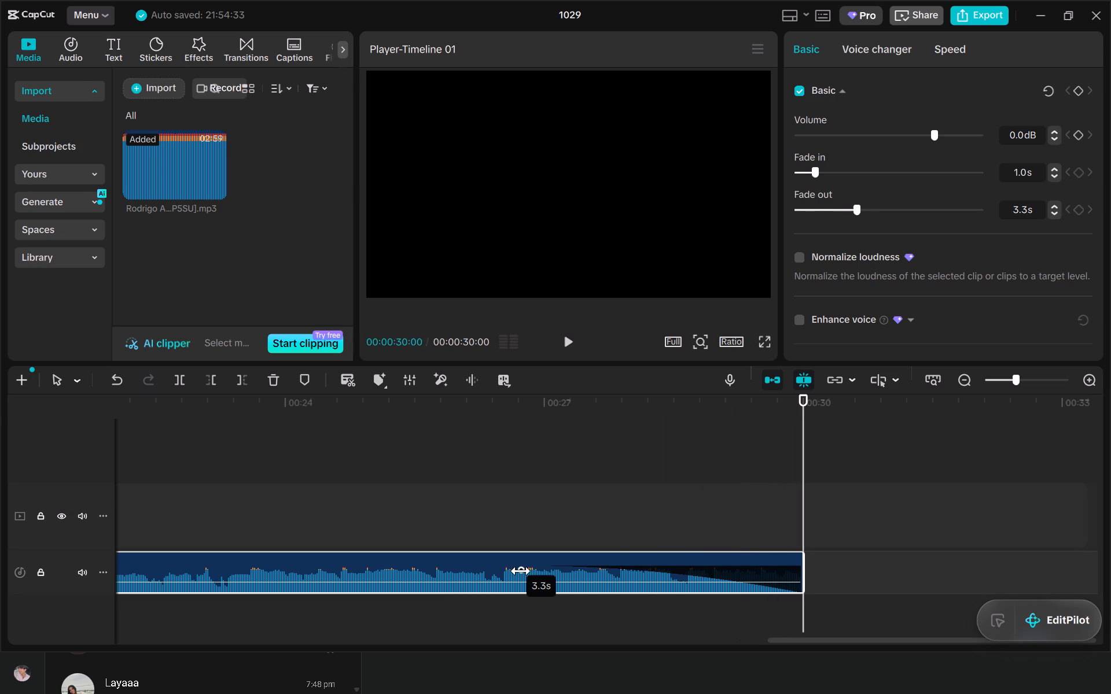
pyautogui.moveTo(521, 571); pyautogui.dragTo(550, 620)
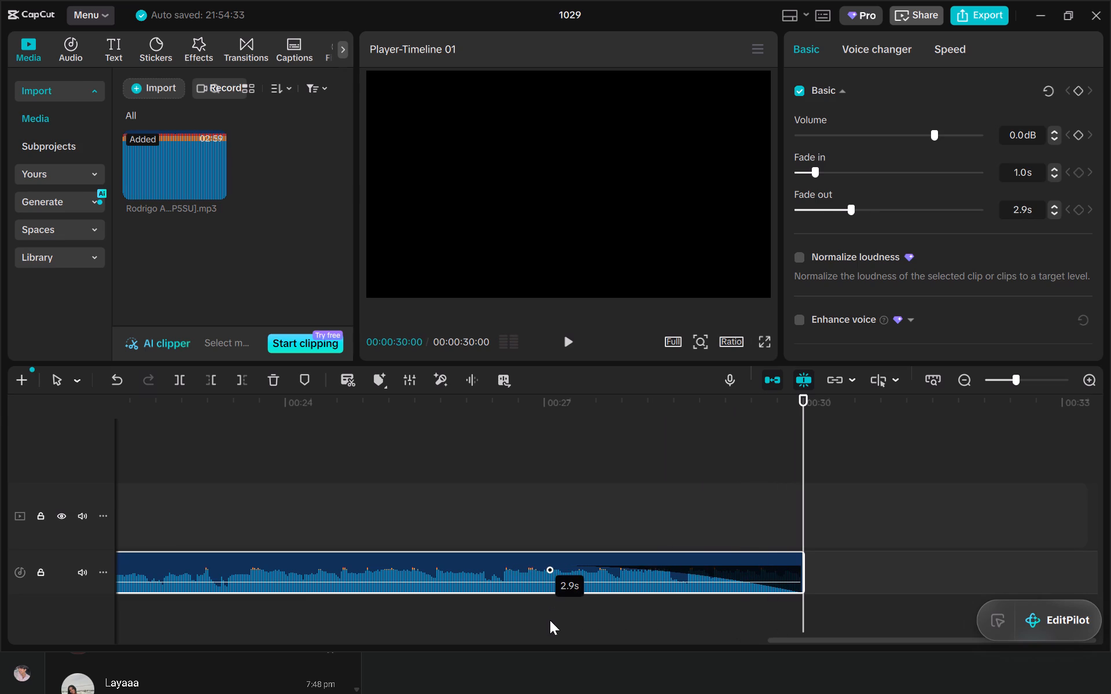
pyautogui.moveTo(550, 620); pyautogui.dragTo(545, 614)
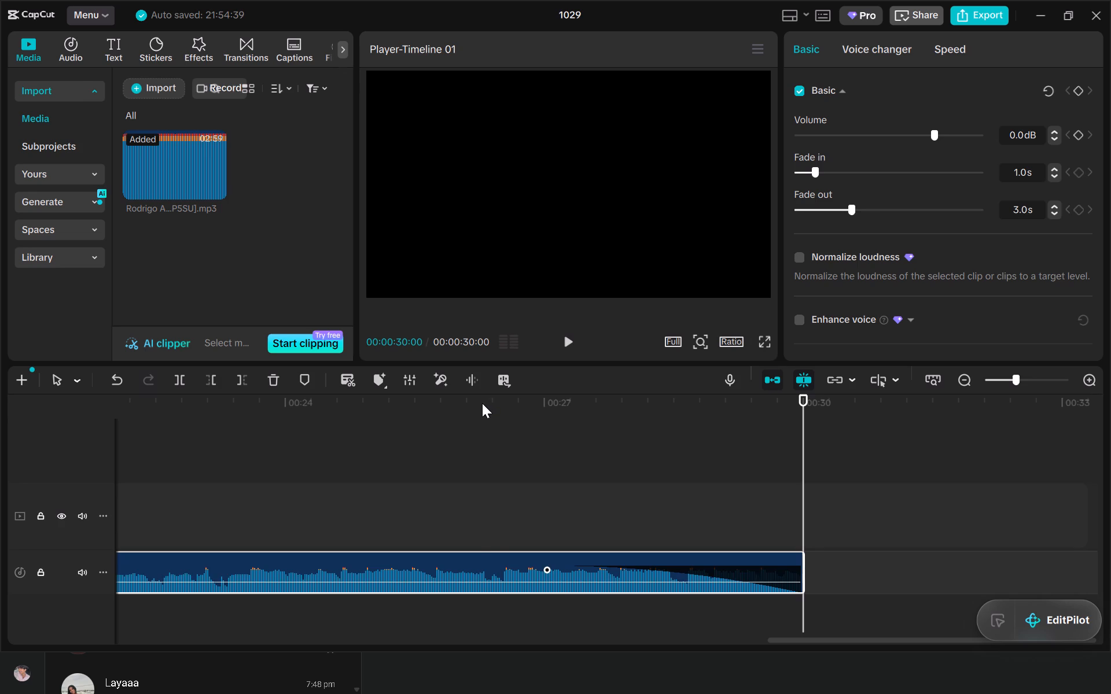
pyautogui.click(482, 403)
pyautogui.press('space')
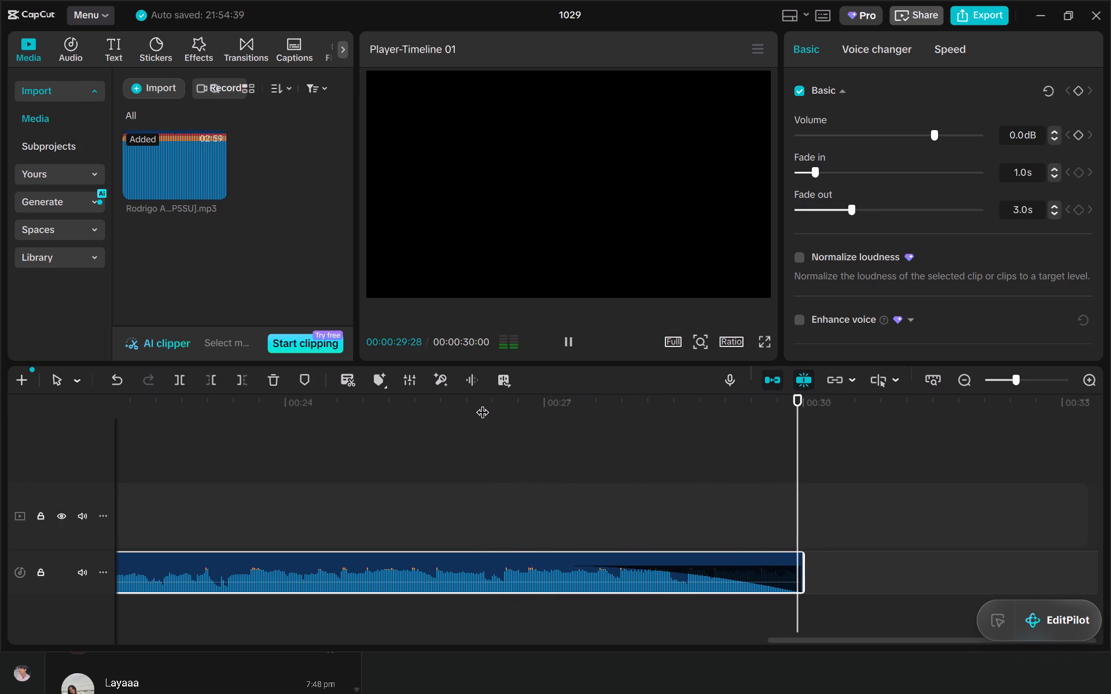
# Raise the audio clip's volume to 20.0 dB and play it from the start.
pyautogui.keyDown('ctrl'); pyautogui.scroll(-3, 683, 540); pyautogui.keyUp('ctrl')
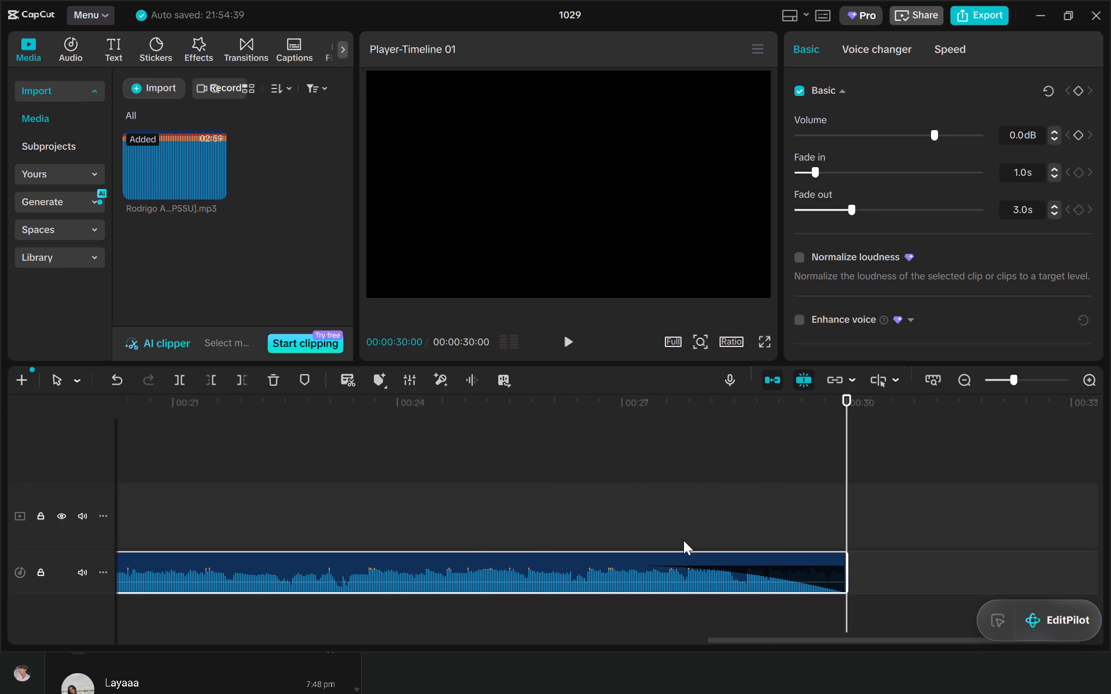
pyautogui.keyDown('ctrl'); pyautogui.scroll(-4, 683, 540); pyautogui.keyUp('ctrl')
pyautogui.moveTo(661, 581); pyautogui.dragTo(668, 495)
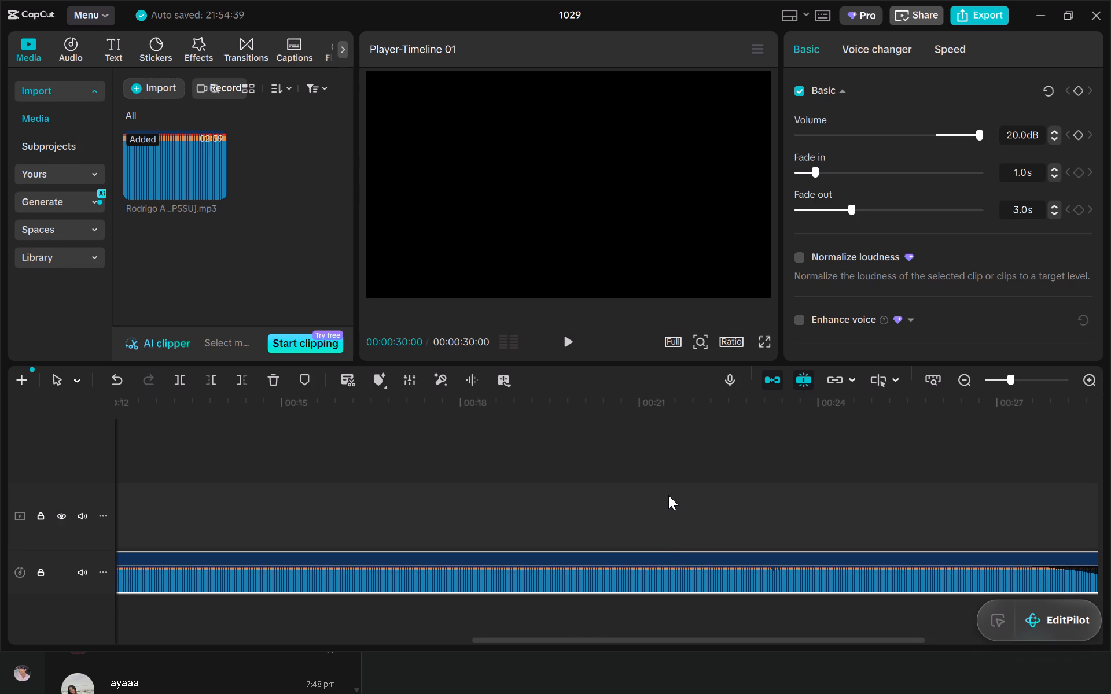
pyautogui.moveTo(738, 406); pyautogui.dragTo(23, 457)
pyautogui.press('space')
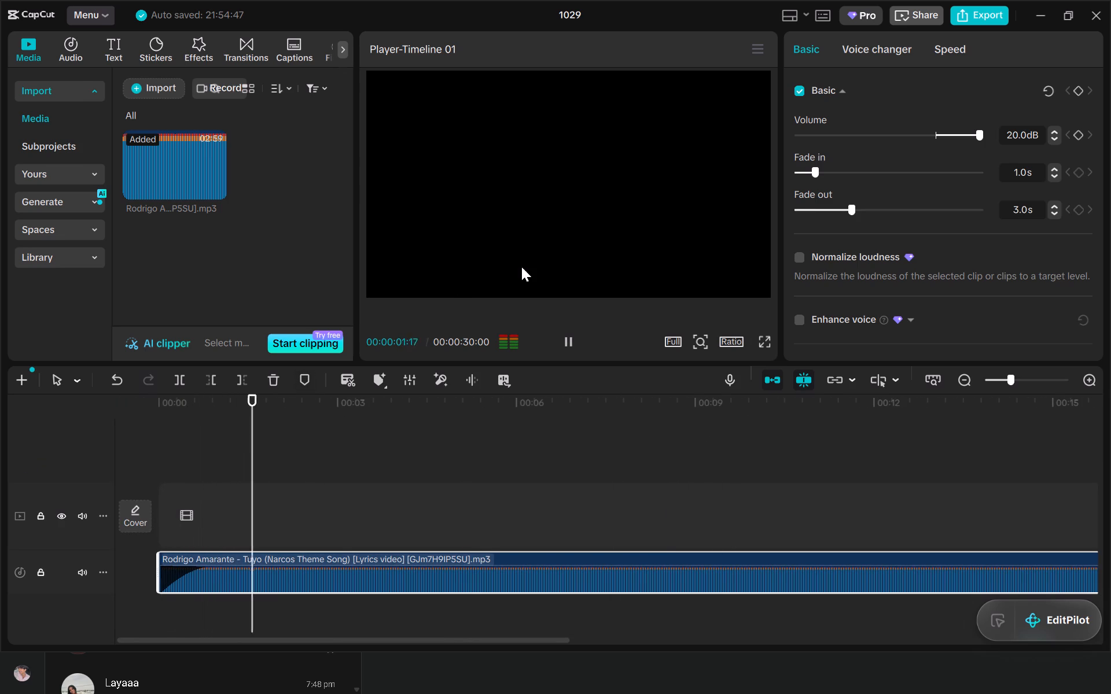
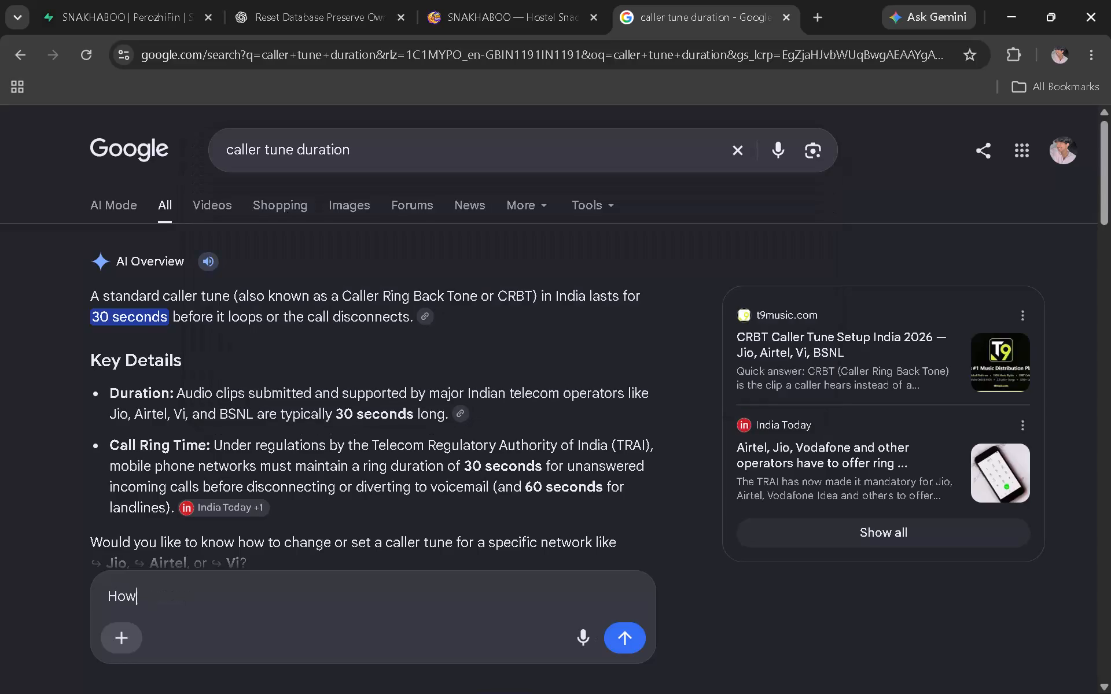
# Ask the search AI follow-up question "How to maximise the quality of the caller tune".
pyautogui.press('BackSpace')
pyautogui.write('maximise the')
pyautogui.press('space')
pyautogui.write('quality of the caller tune')
pyautogui.press('space')
pyautogui.press('Return')
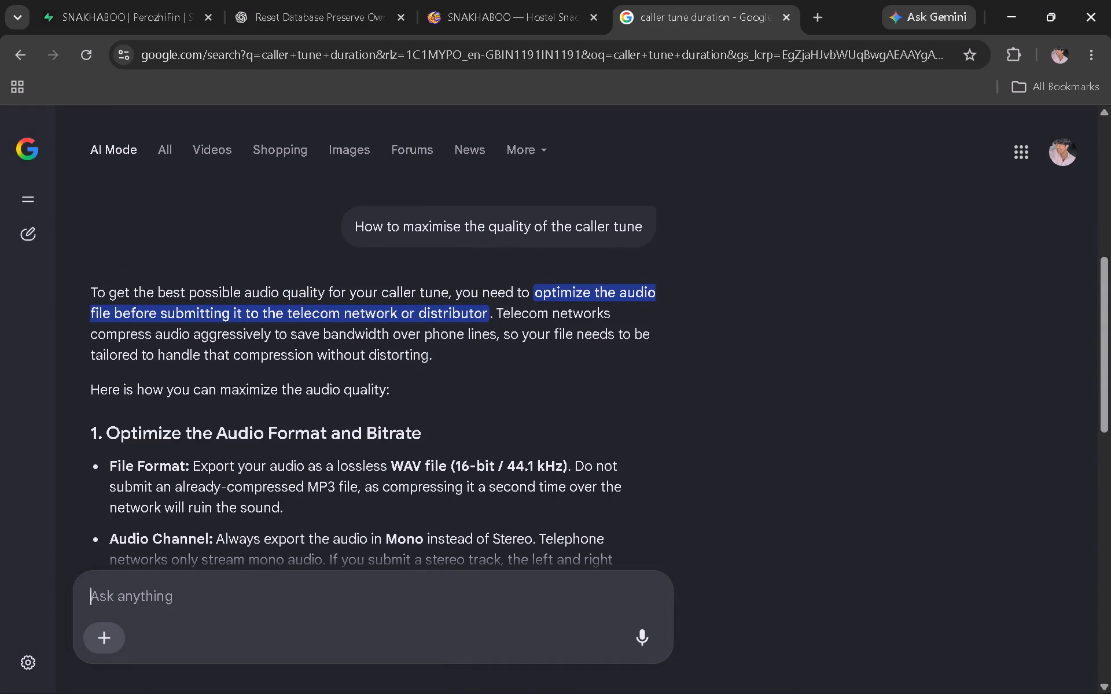
# Read the AI answer's advice on caller tune export format, telephone-speaker mixing, volume and dynamic range, and song section choice.
pyautogui.scroll(-1, 270, 521)
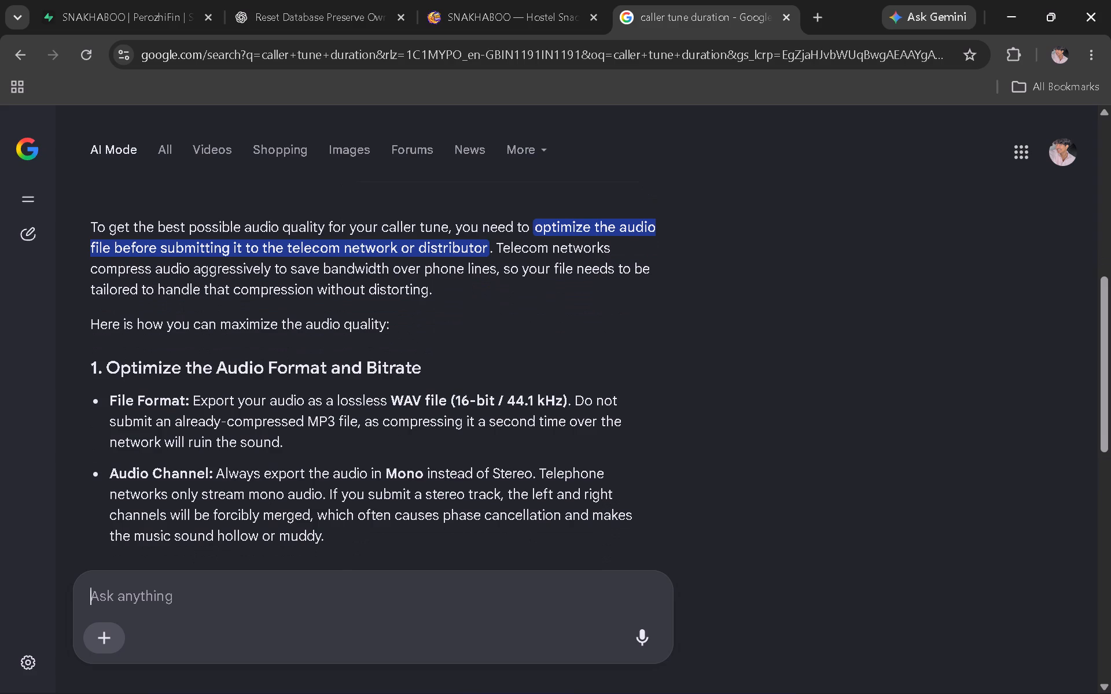
pyautogui.scroll(-1, 270, 521)
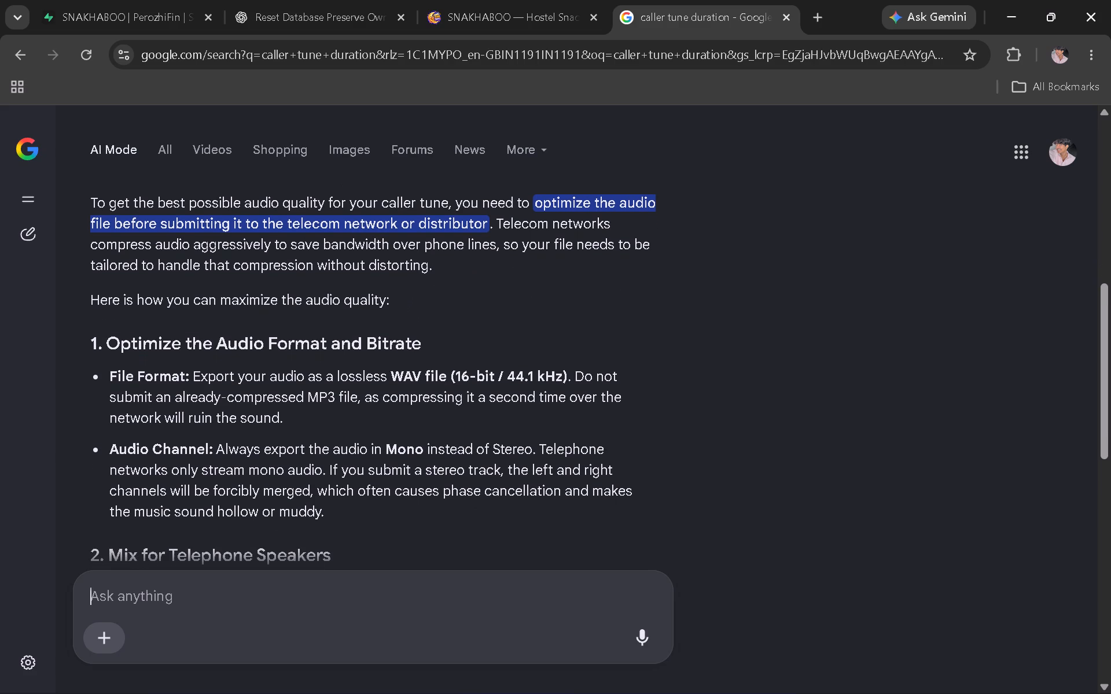
pyautogui.scroll(-2, 270, 521)
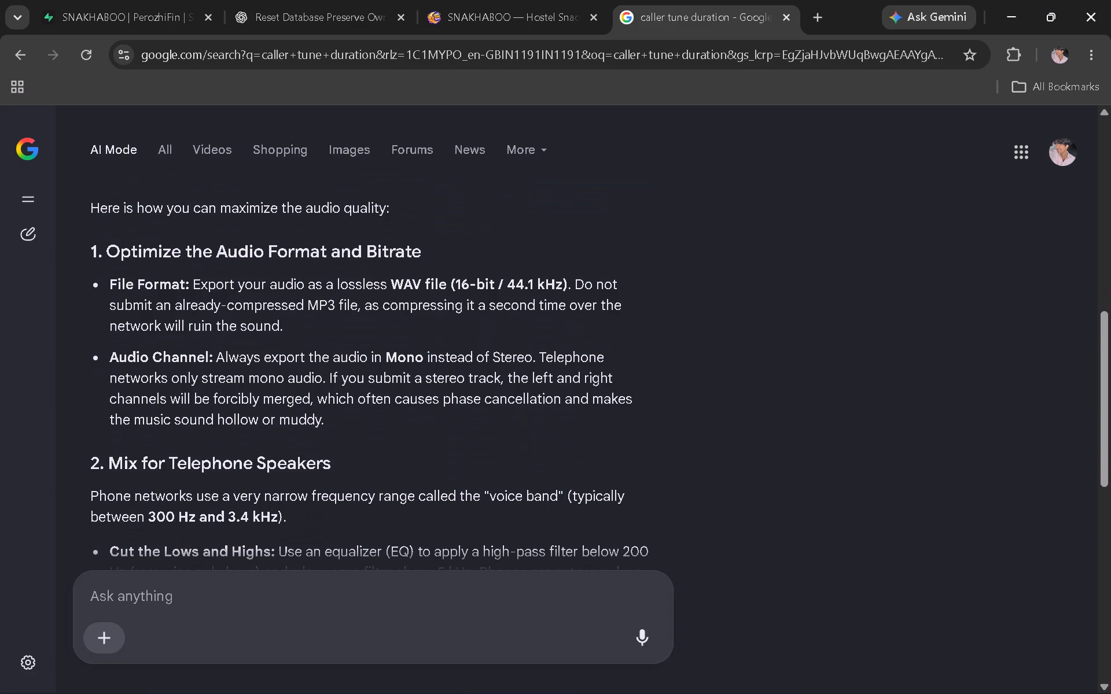
pyautogui.scroll(-1, 270, 521)
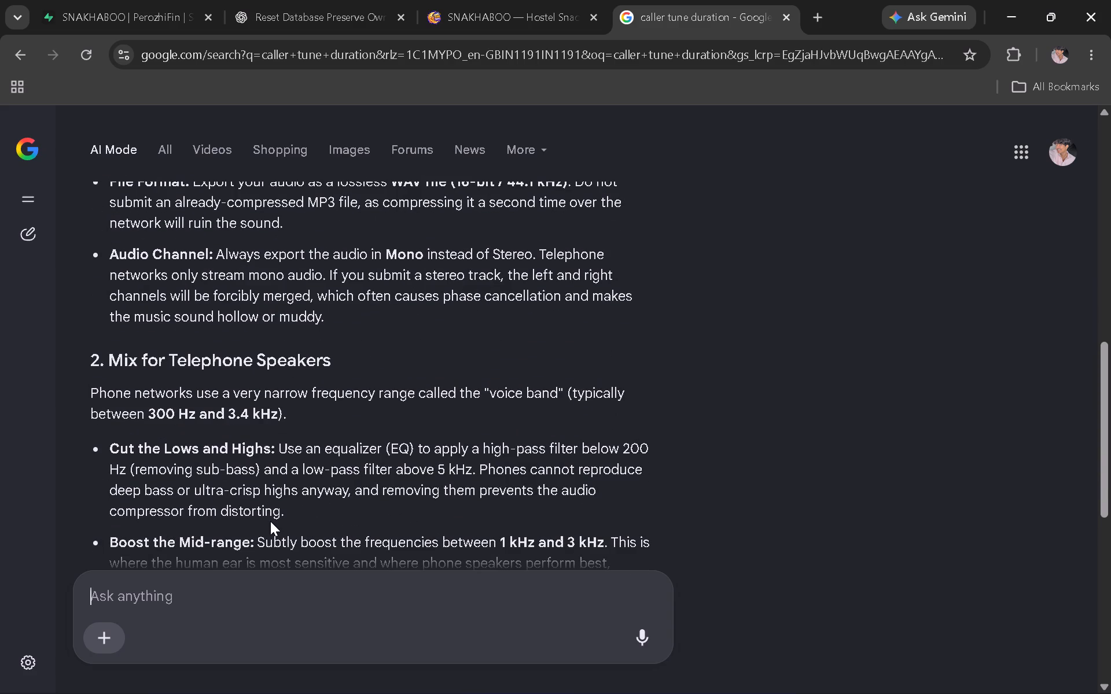
pyautogui.scroll(-1, 270, 521)
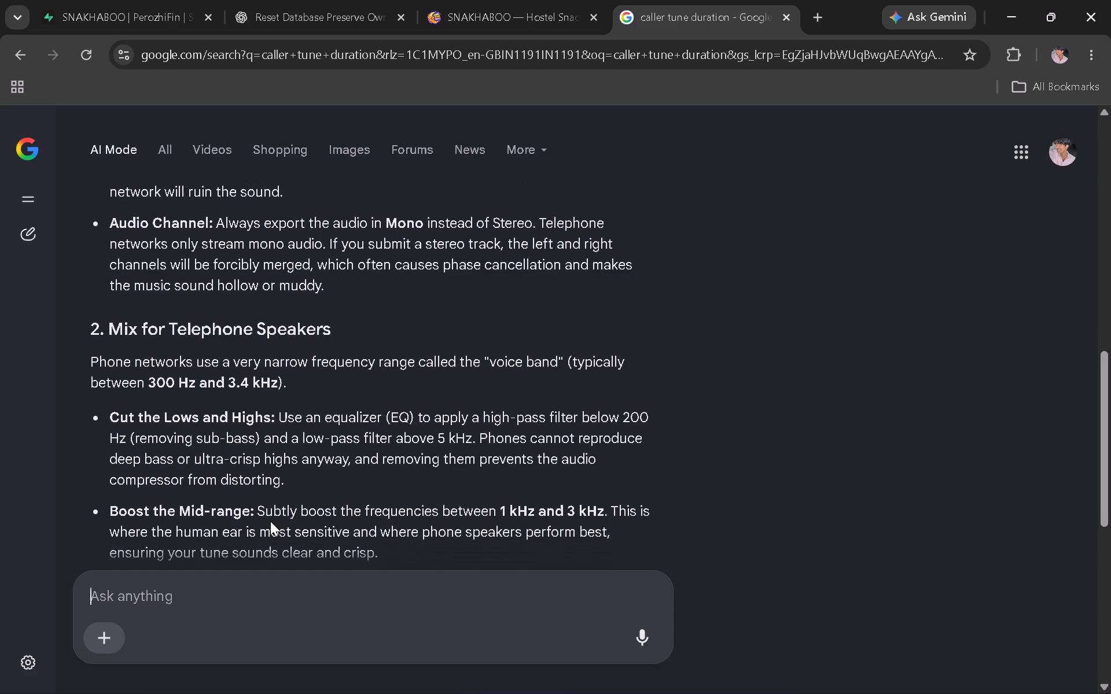
pyautogui.scroll(-3, 270, 521)
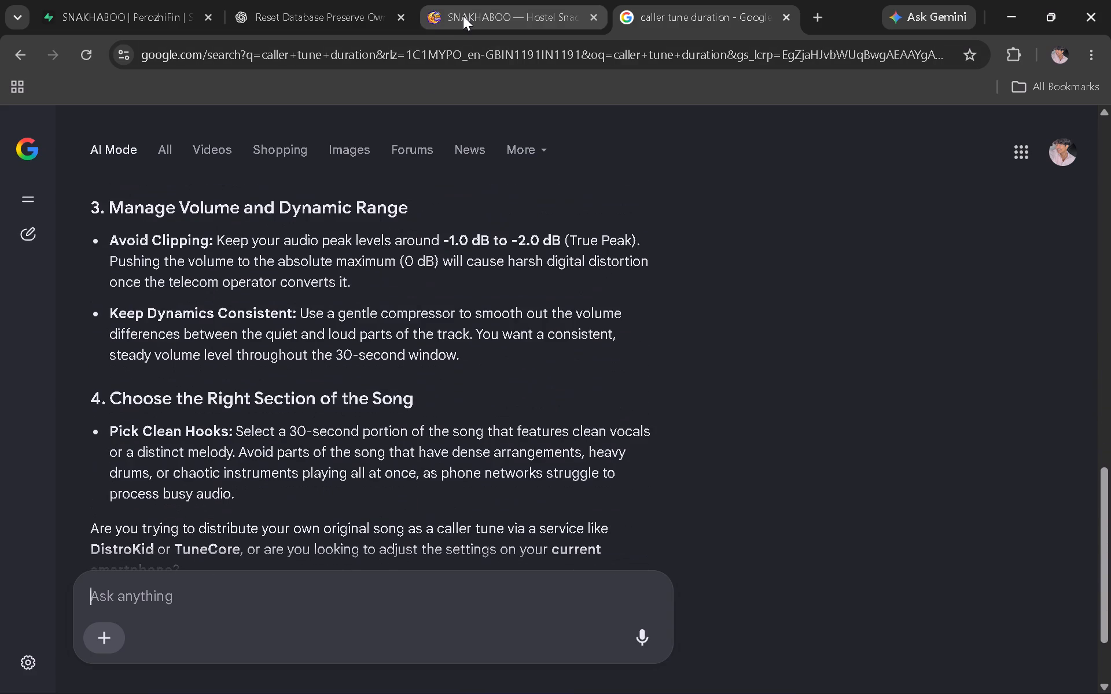
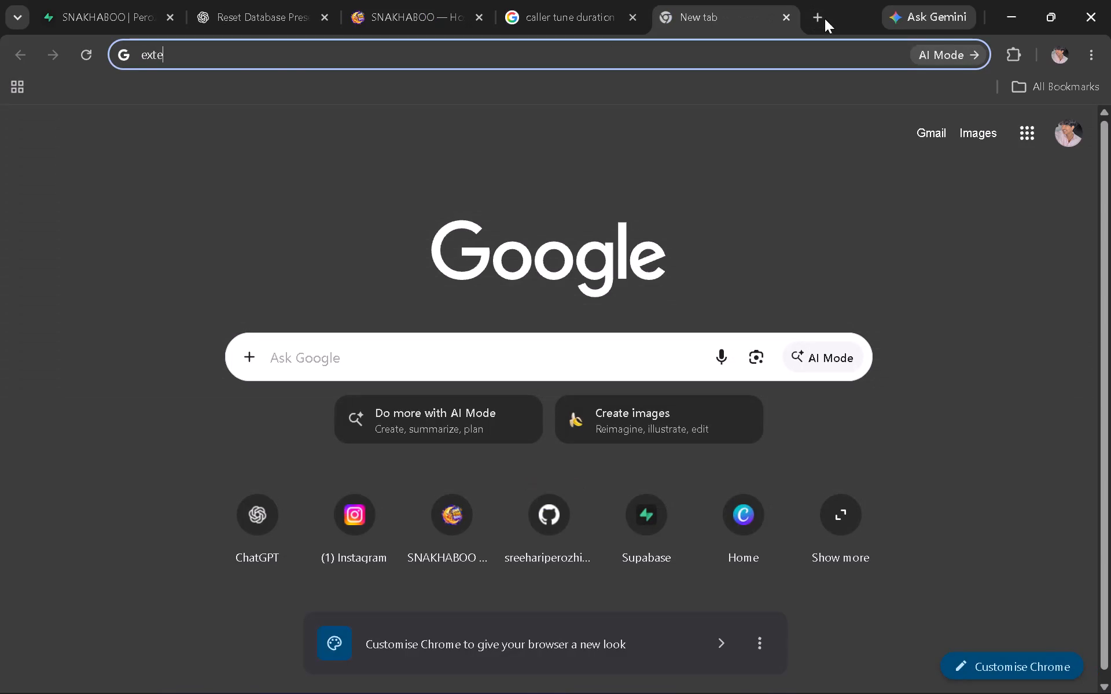
# Search Google for "extension repo for spotiflac".
pyautogui.press('BackSpace')
pyautogui.press('BackSpace')
pyautogui.write('r')
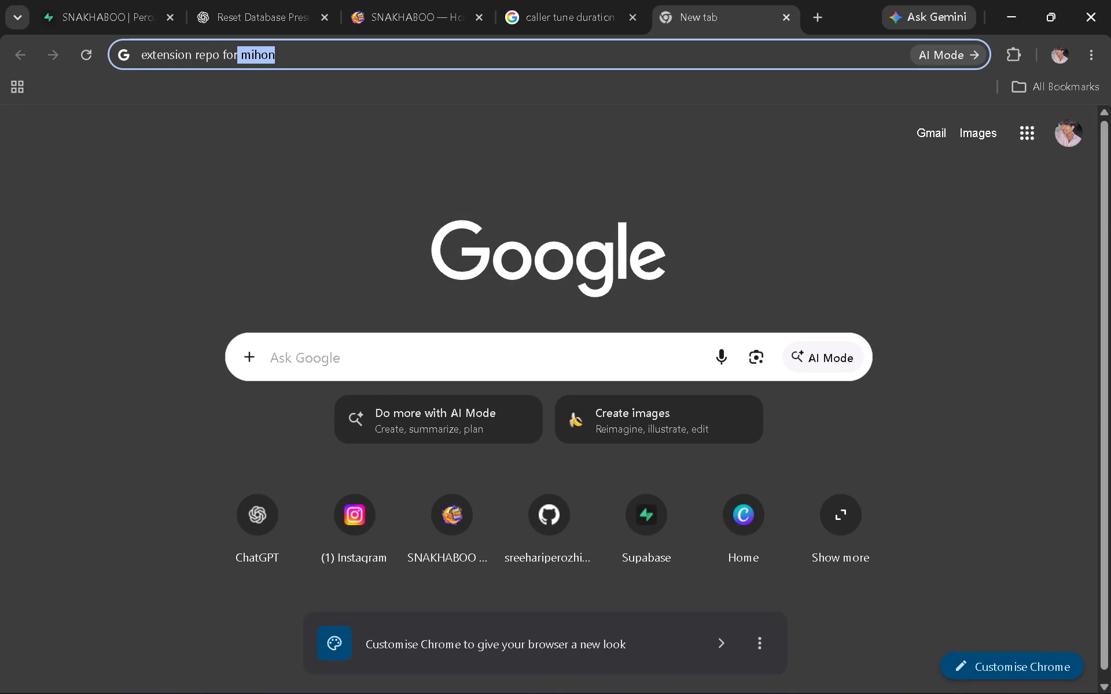
pyautogui.press('space')
pyautogui.write('spoti')
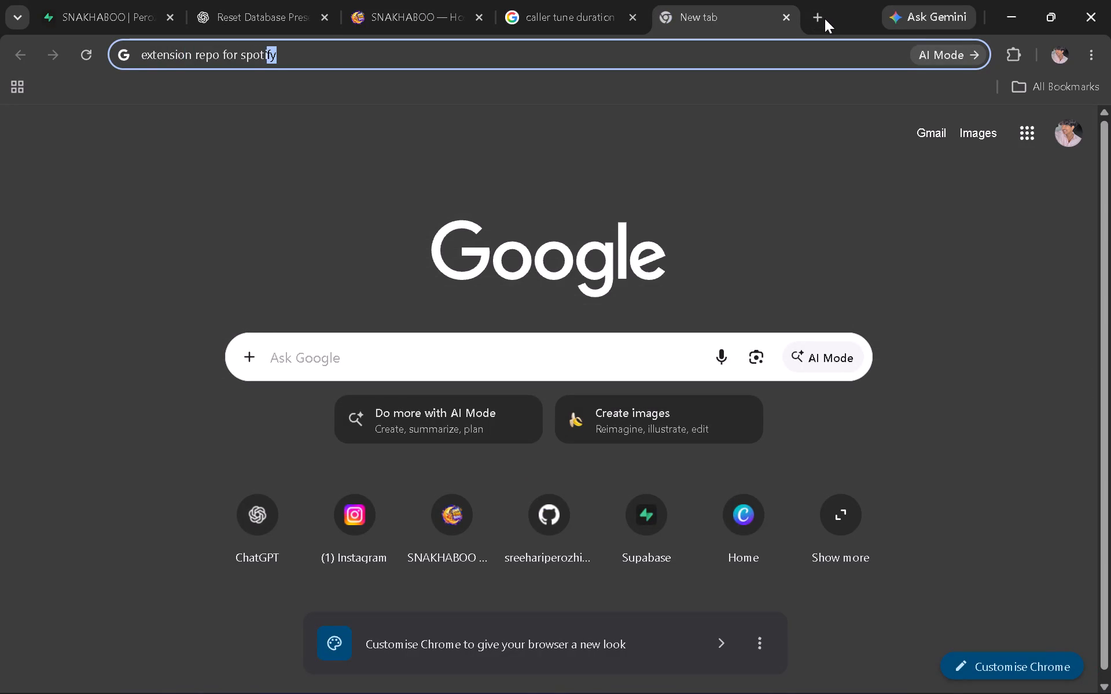
pyautogui.write('flac')
pyautogui.press('Return')
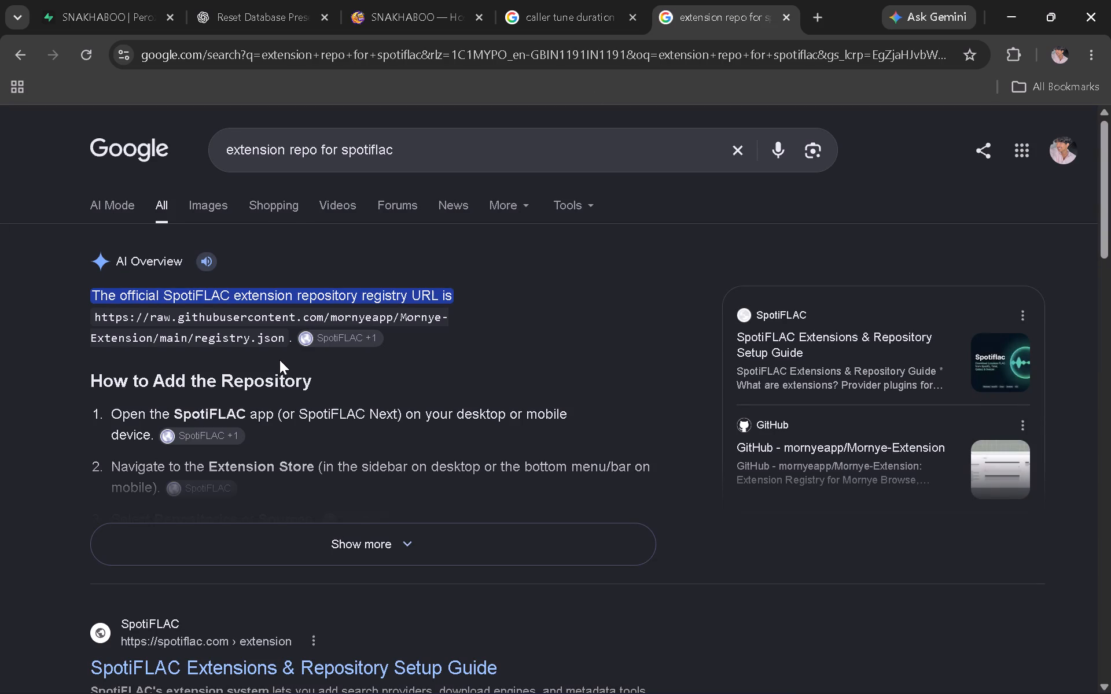
# Copy the official SpotiFLAC extension repository registry URL, ending in Mornye-Extension/main/registry.json, from the AI Overview.
pyautogui.moveTo(282, 340); pyautogui.dragTo(95, 325)
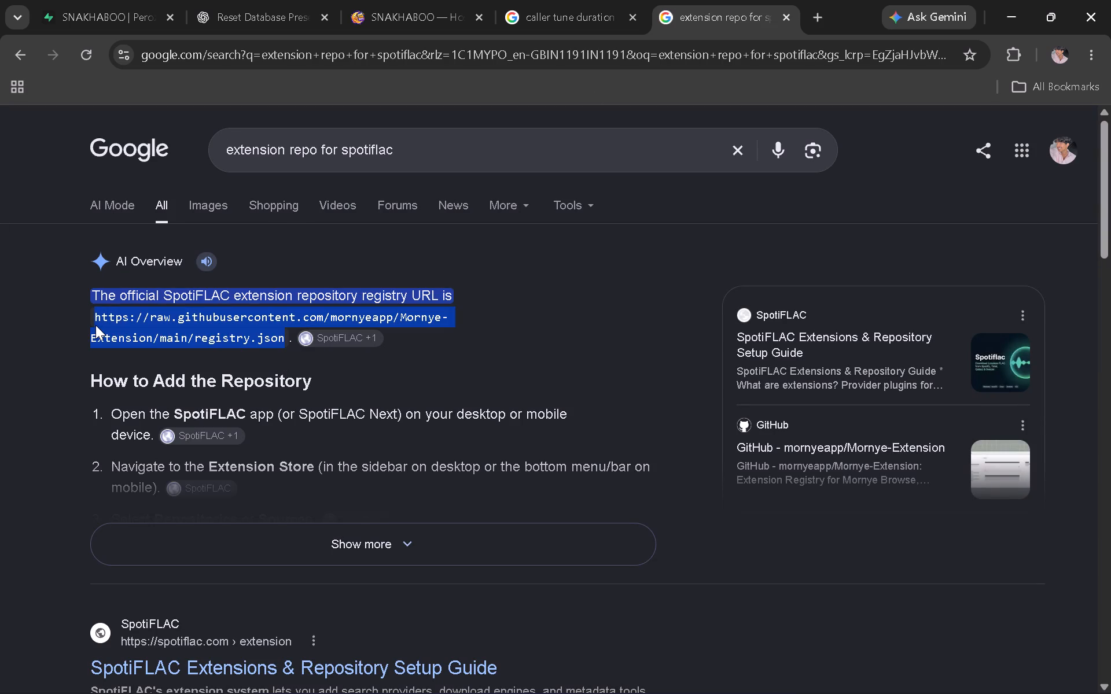
pyautogui.moveTo(95, 325); pyautogui.dragTo(93, 317)
pyautogui.hotkey('ctrl', 'c')
pyautogui.scroll(-1, 292, 373)
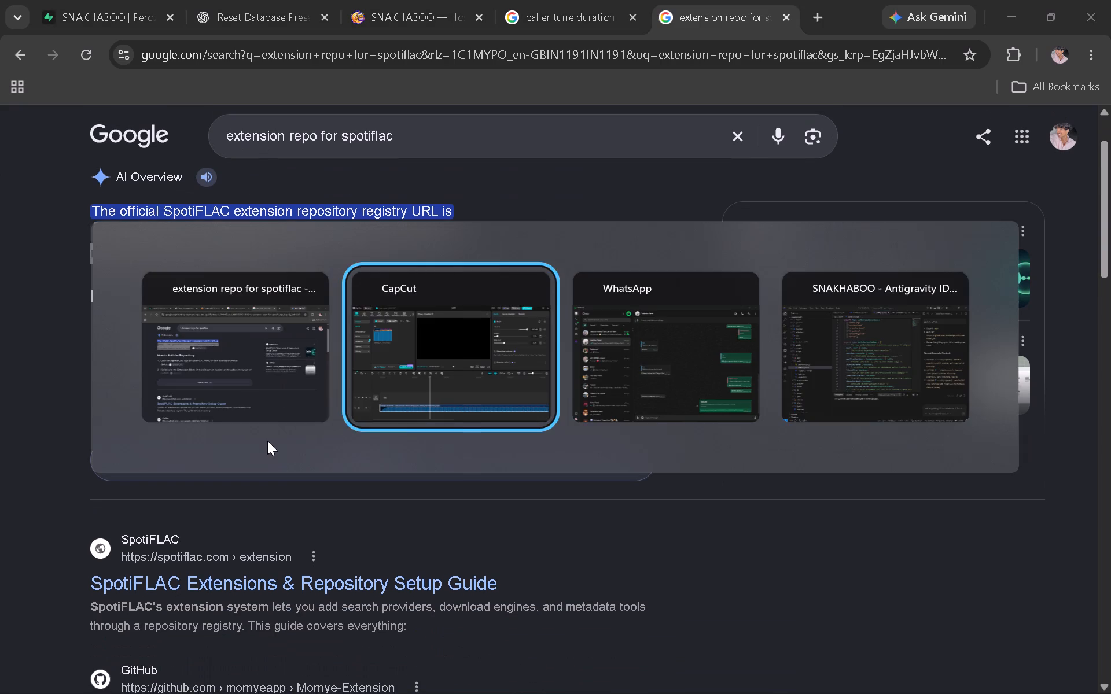
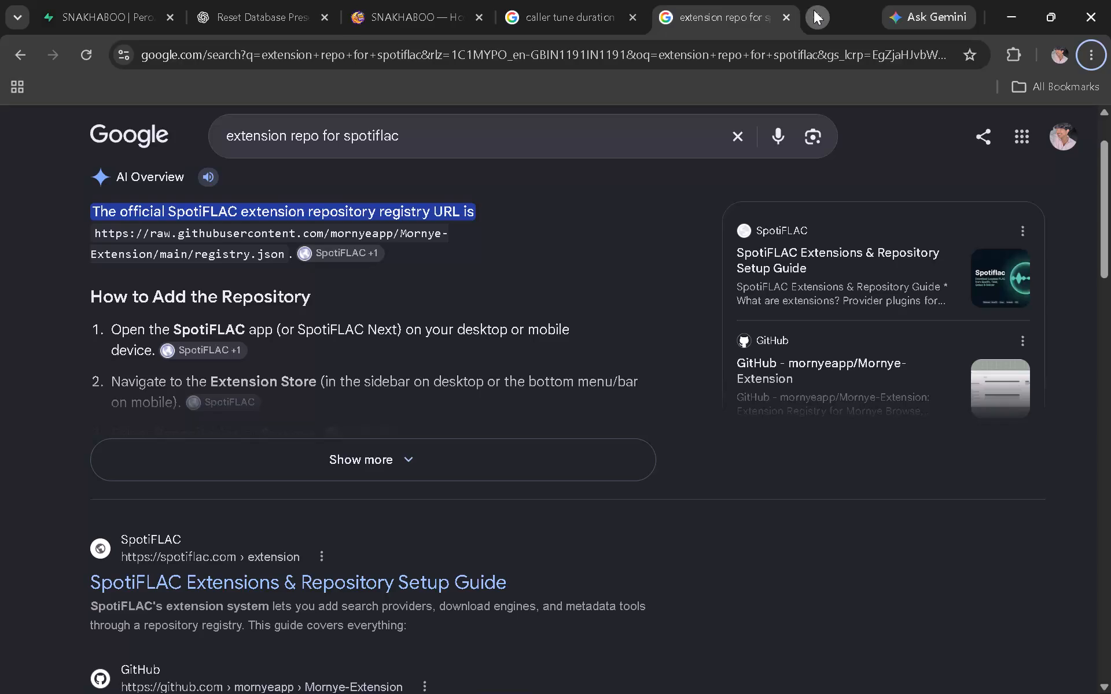
# Search Google for "tuyo narcos theme" in a new browser tab.
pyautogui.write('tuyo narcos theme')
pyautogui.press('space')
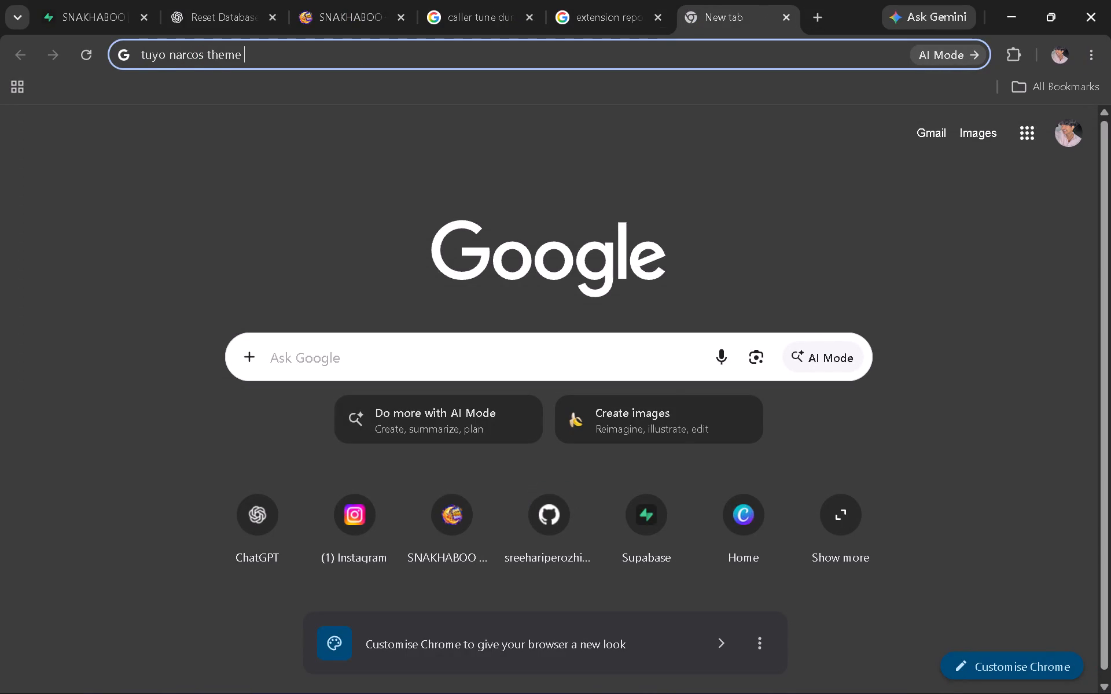
# Search Google for "tuyo narcos theme extended" and open the Tuyo (Narcos Theme) (Extended Version) YouTube video, skipping its ad.
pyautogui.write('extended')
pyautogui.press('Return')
pyautogui.click(273, 304)
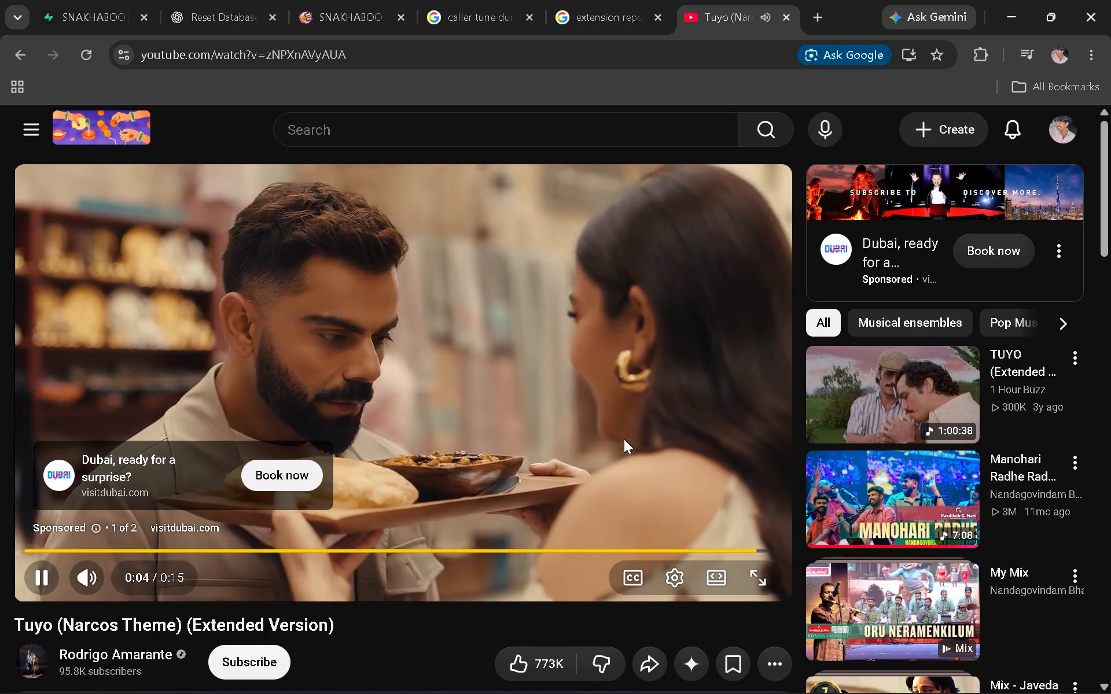
pyautogui.click(743, 510)
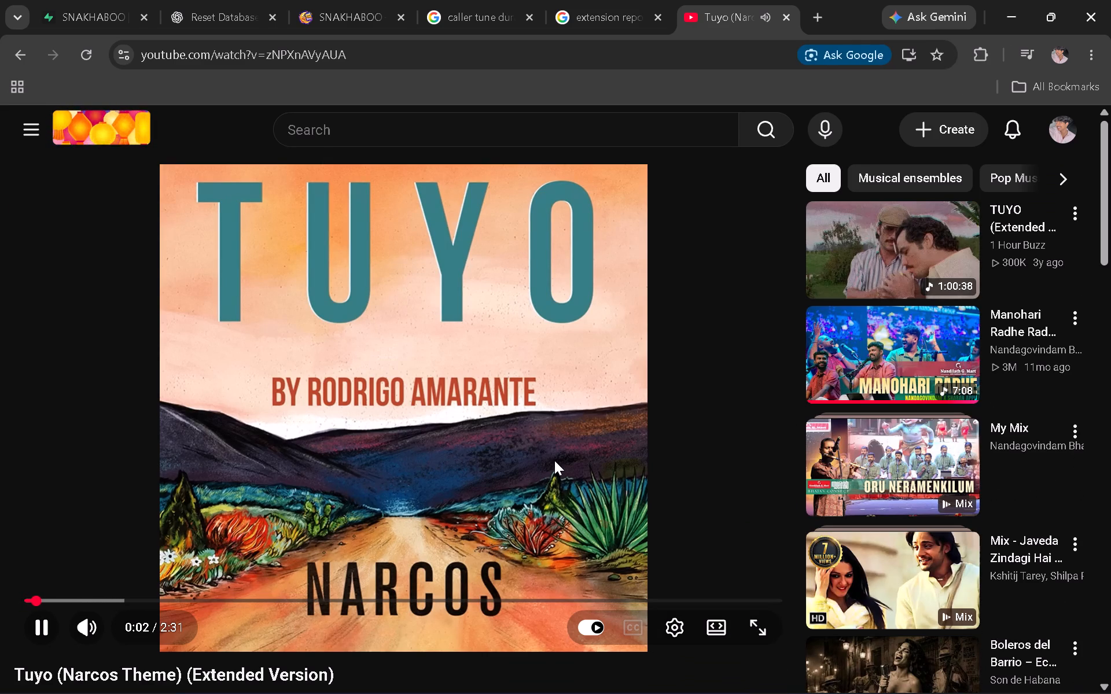
# Preview the extended Tuyo track by skipping forward in short jumps to about 2:03, and close the video's tab.
pyautogui.press('Right')
pyautogui.press('Right')
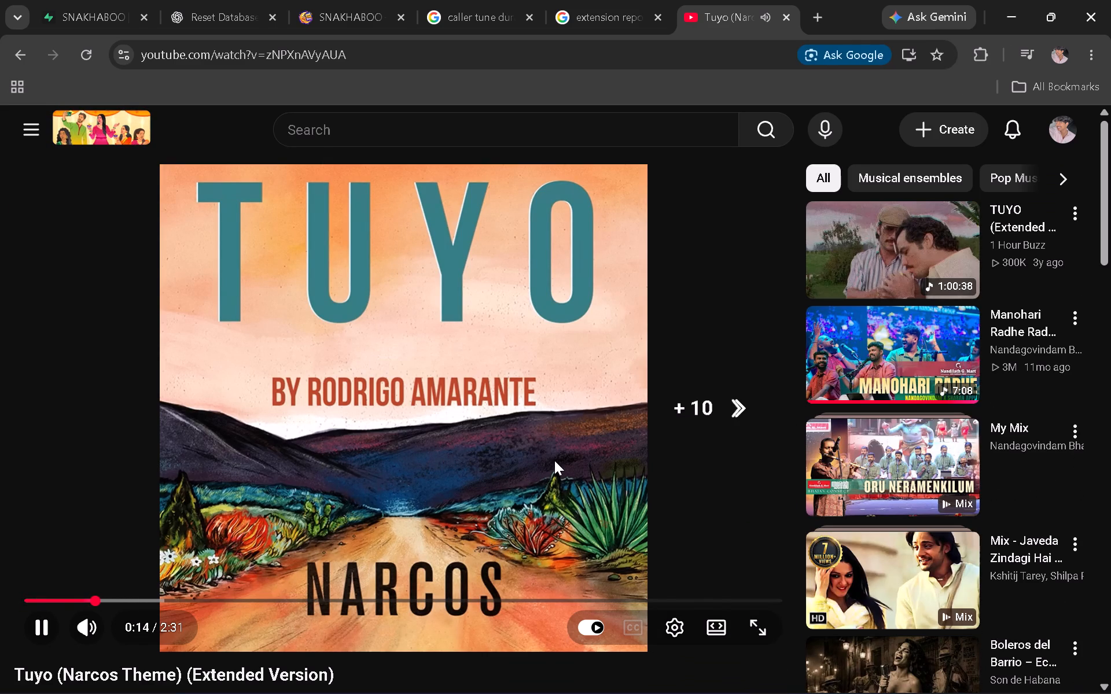
pyautogui.press('Right')
pyautogui.press('Right')
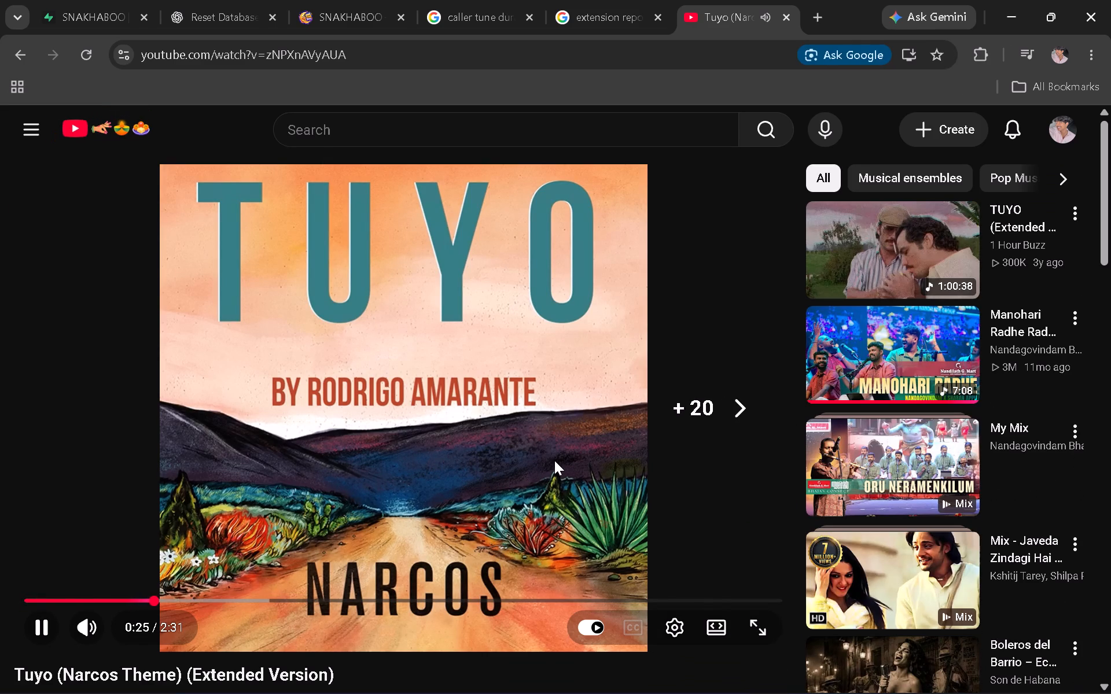
pyautogui.press('Right')
pyautogui.press('Right')
pyautogui.press('Right')
pyautogui.press('Right')
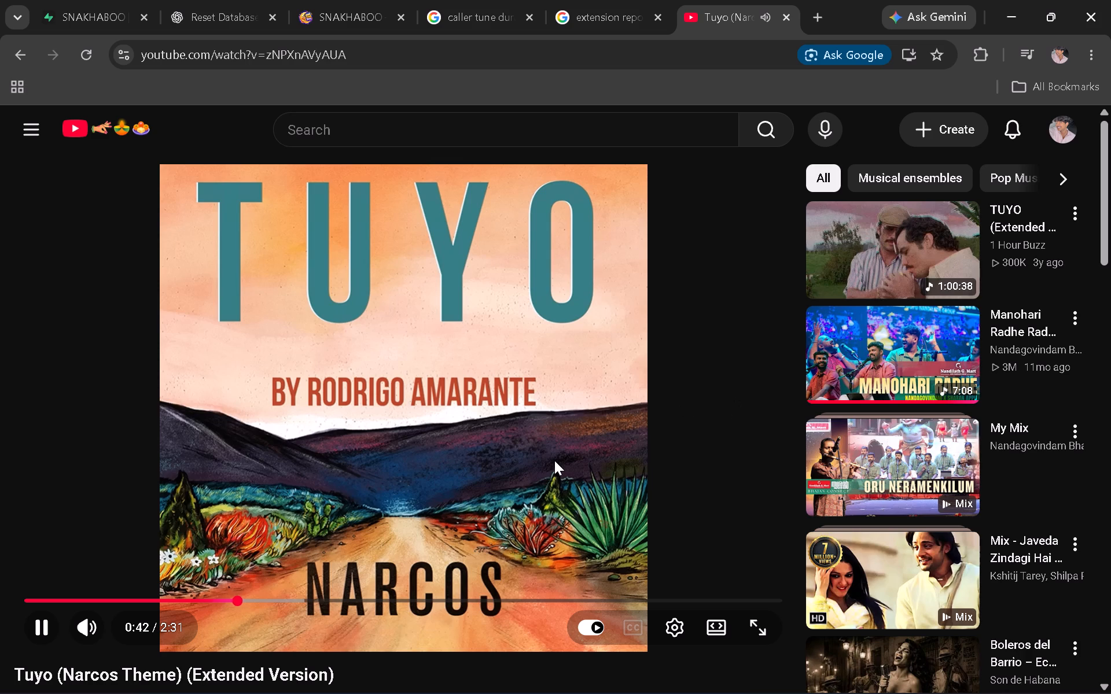
pyautogui.press('Right')
pyautogui.press('Right')
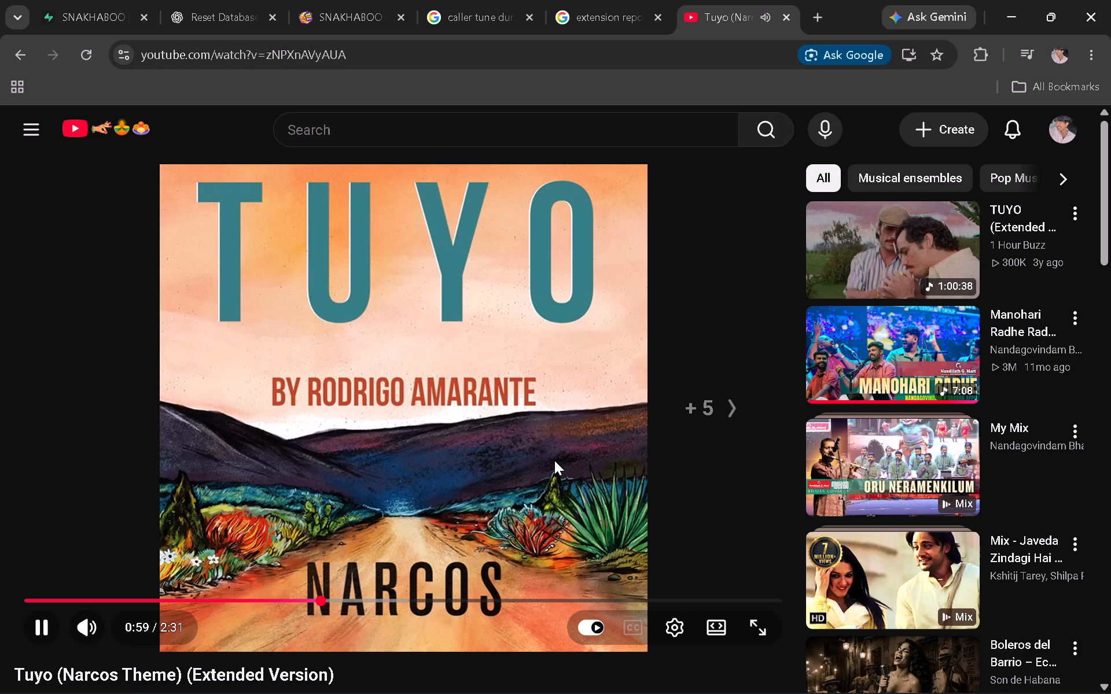
pyautogui.press('Right')
pyautogui.press('Right')
pyautogui.press('Right')
pyautogui.press('Right')
pyautogui.press('Right')
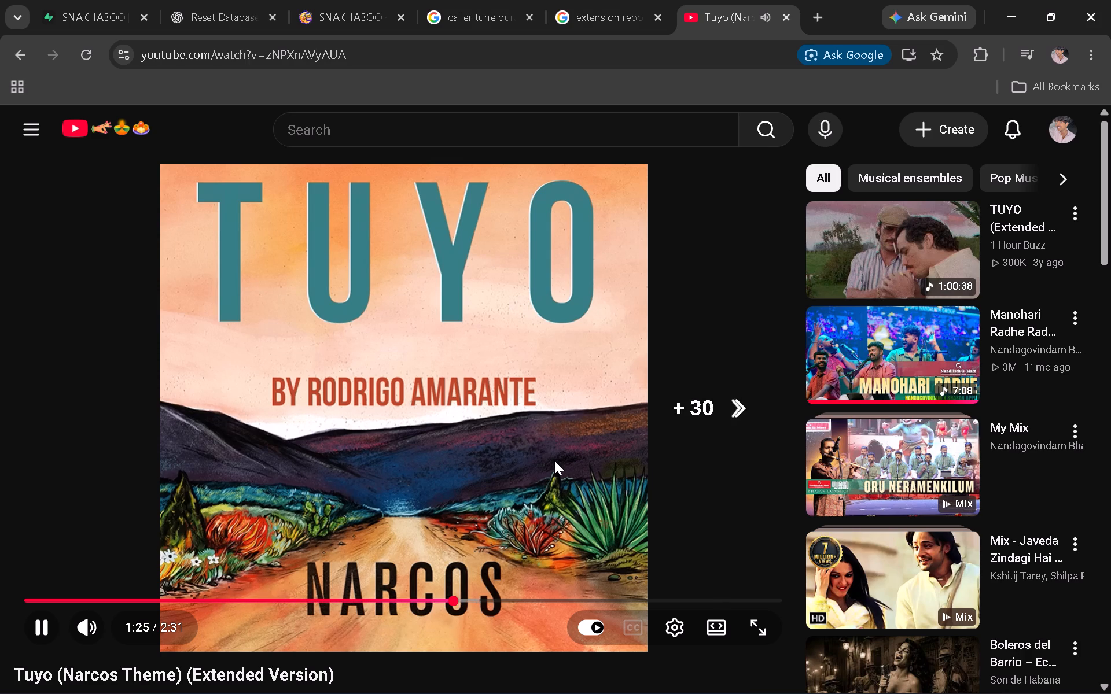
pyautogui.press('Right')
pyautogui.press('Right')
pyautogui.press('Right')
pyautogui.press('Right')
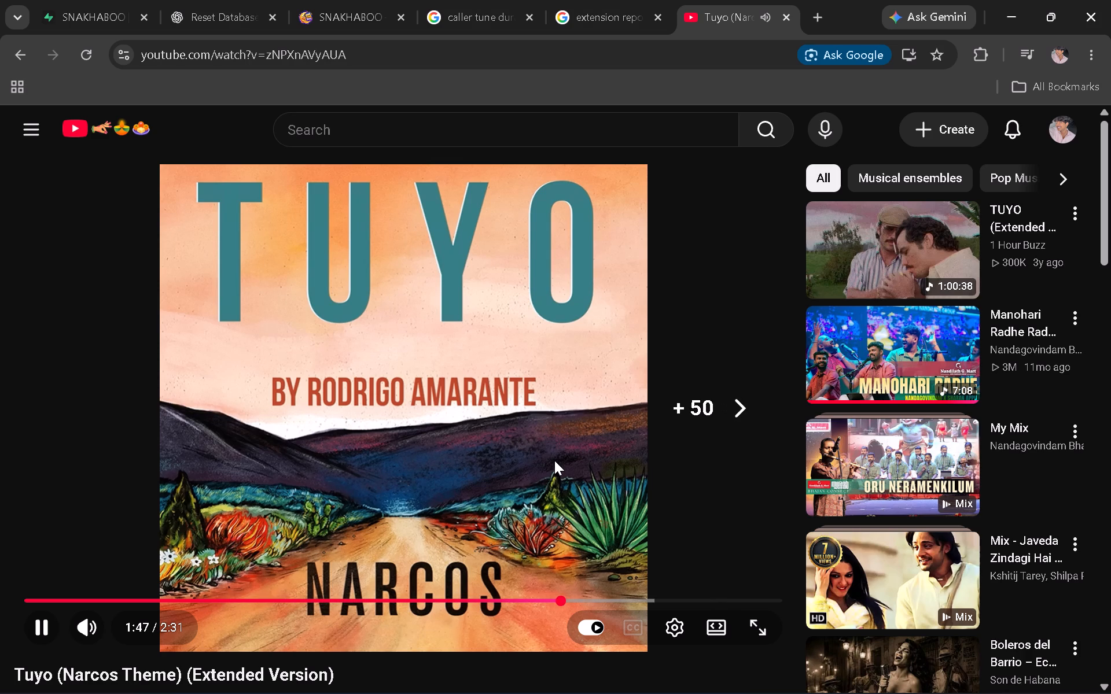
pyautogui.press('Right')
pyautogui.press('Right')
pyautogui.press('Right')
pyautogui.hotkey('ctrl', 'w')
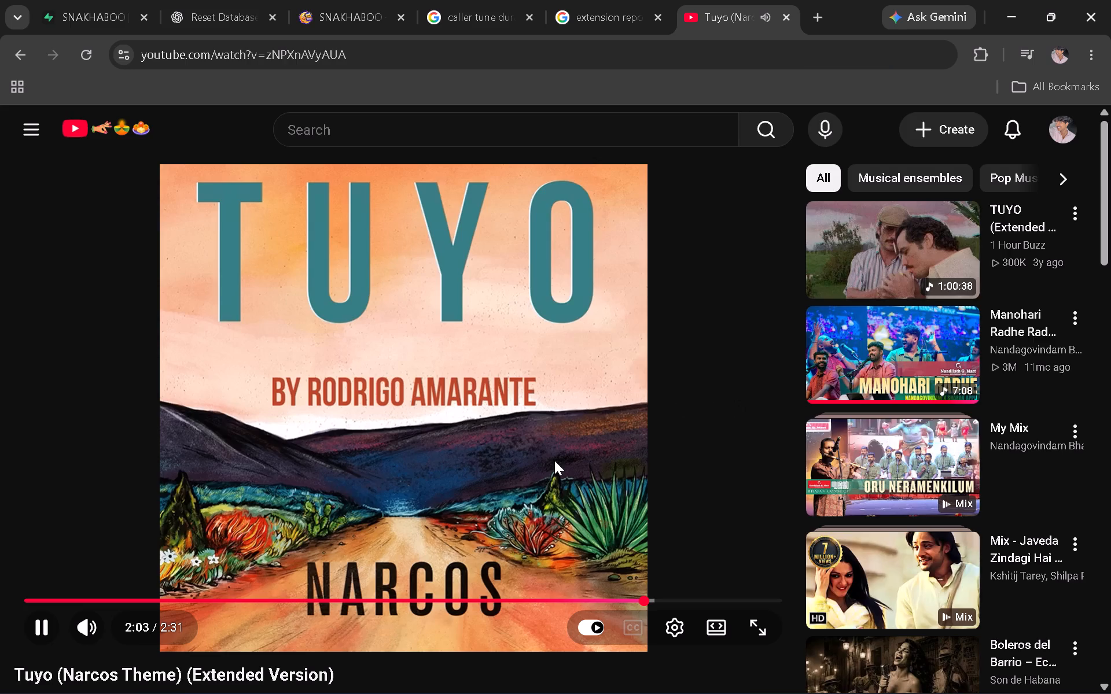